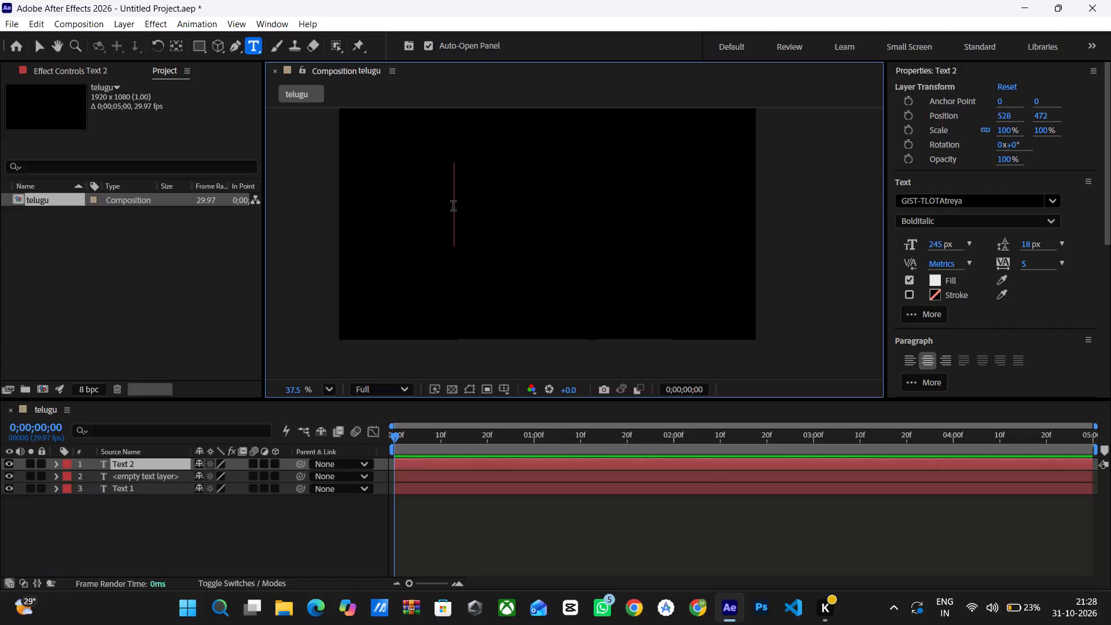
Paste the Telugu word "ఆటవిడుపు" into the active text layer and centre it in the frame at about 957, 627.
key("ctrl+v")
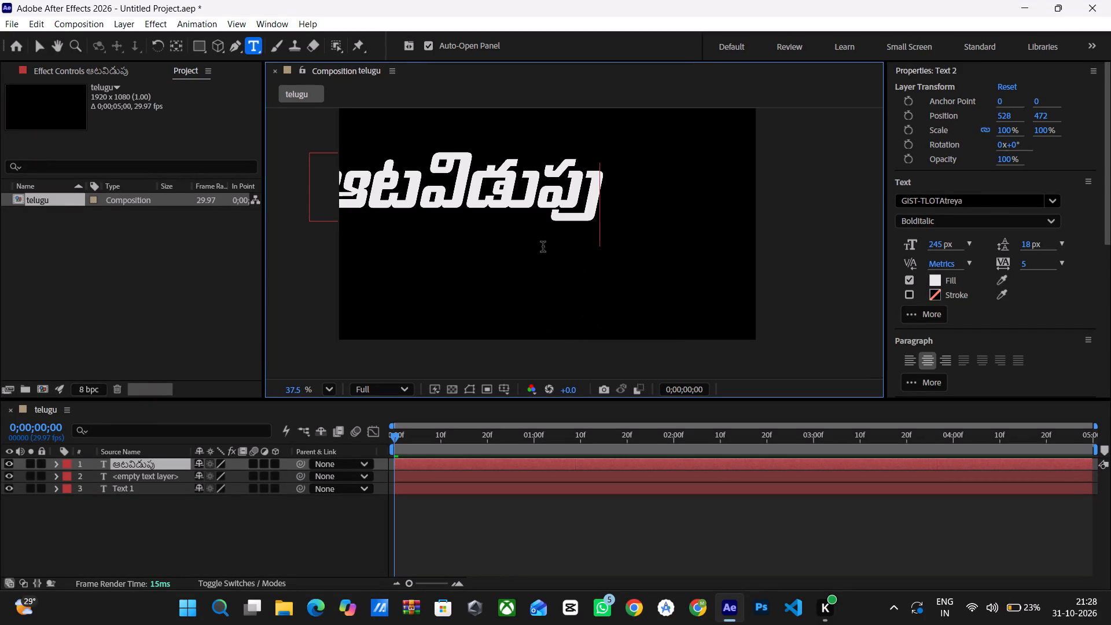
left_click_drag(575, 262, 663, 296)
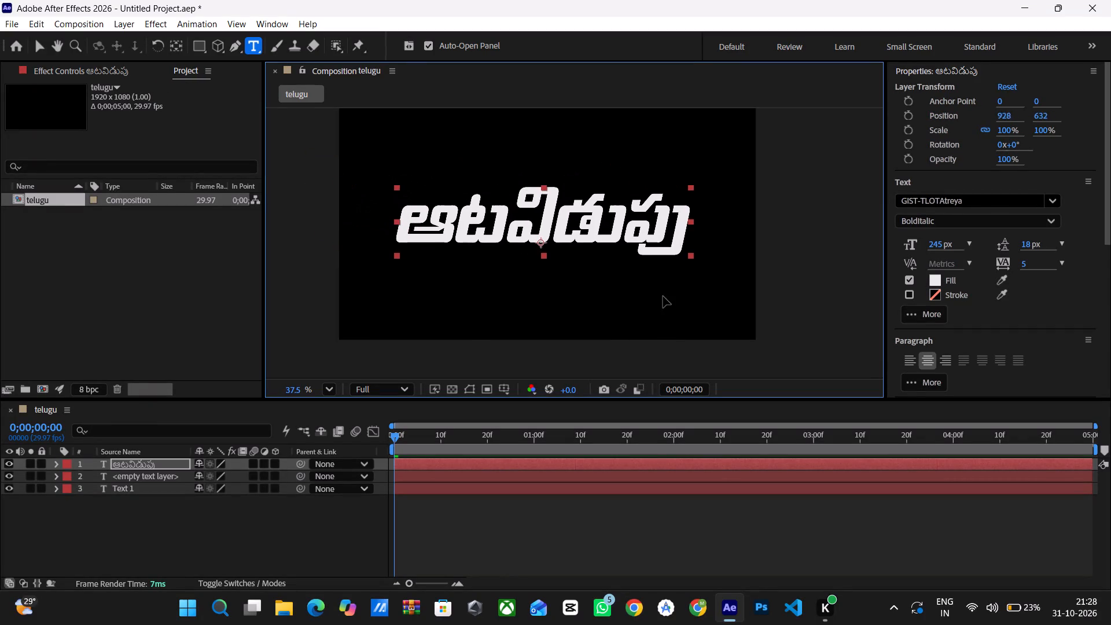
left_click_drag(663, 296, 663, 287)
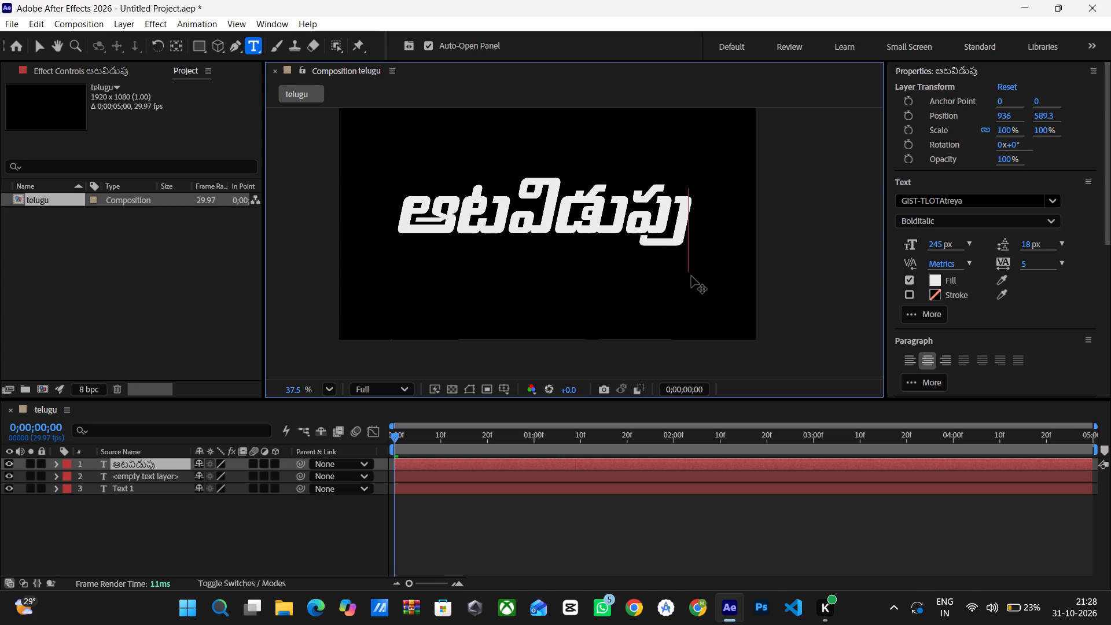
left_click_drag(691, 276, 696, 253)
left_click_drag(694, 251, 699, 263)
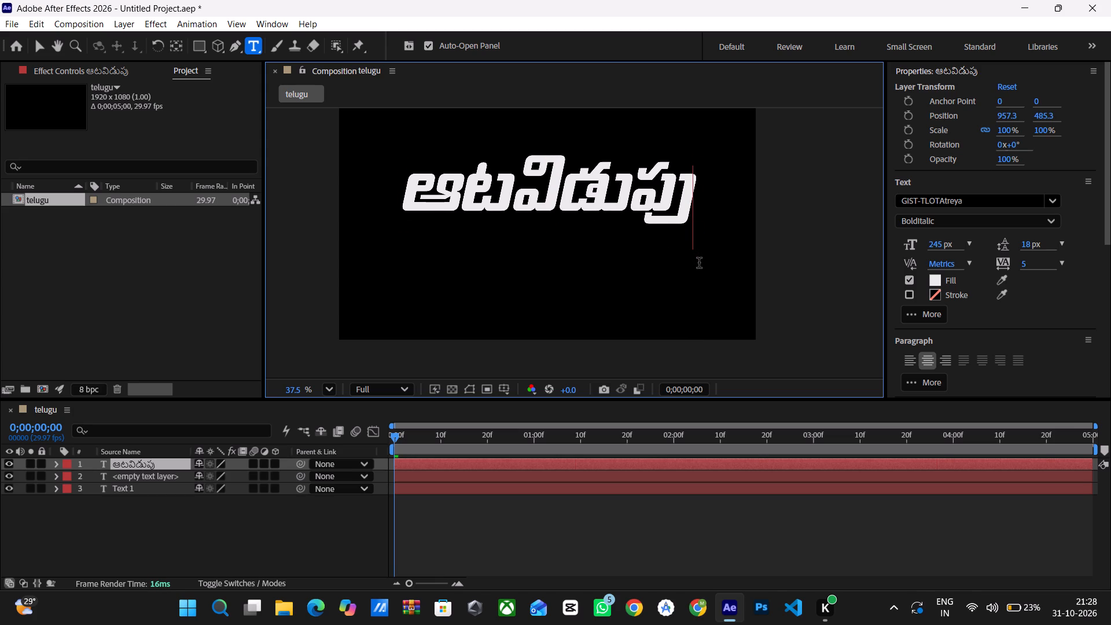
left_click_drag(699, 263, 699, 271)
left_click_drag(692, 255, 694, 267)
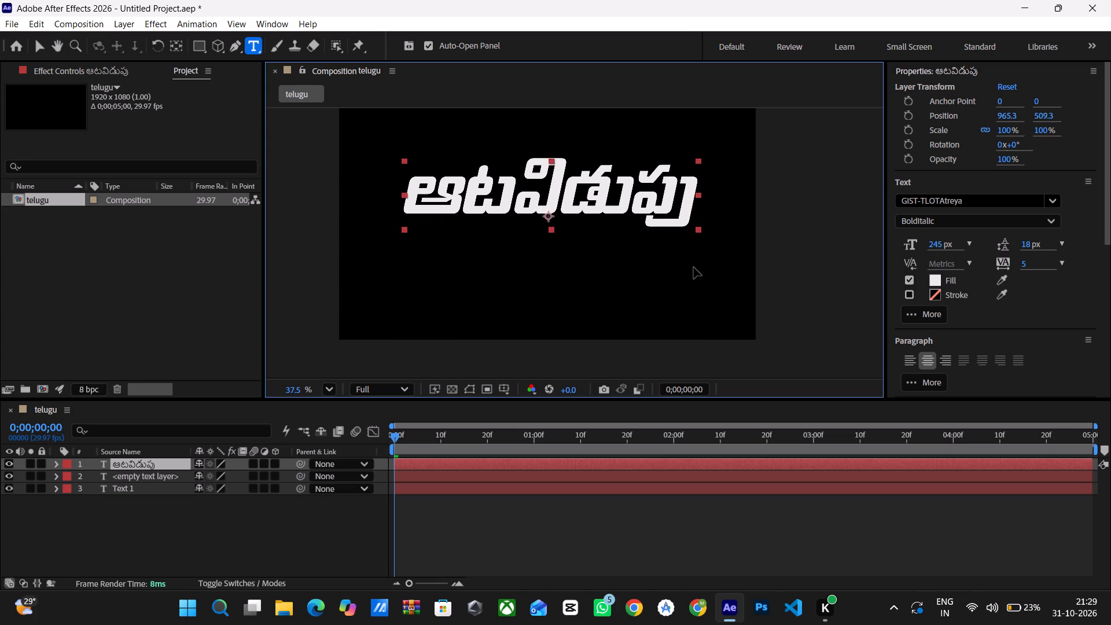
left_click_drag(694, 267, 693, 271)
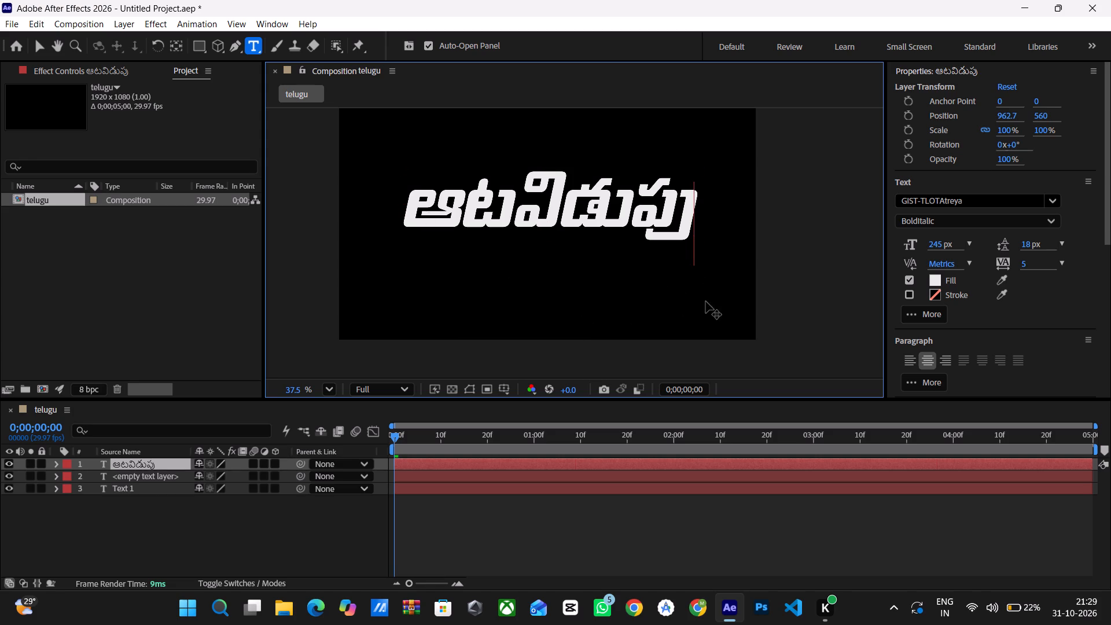
left_click_drag(697, 274, 696, 288)
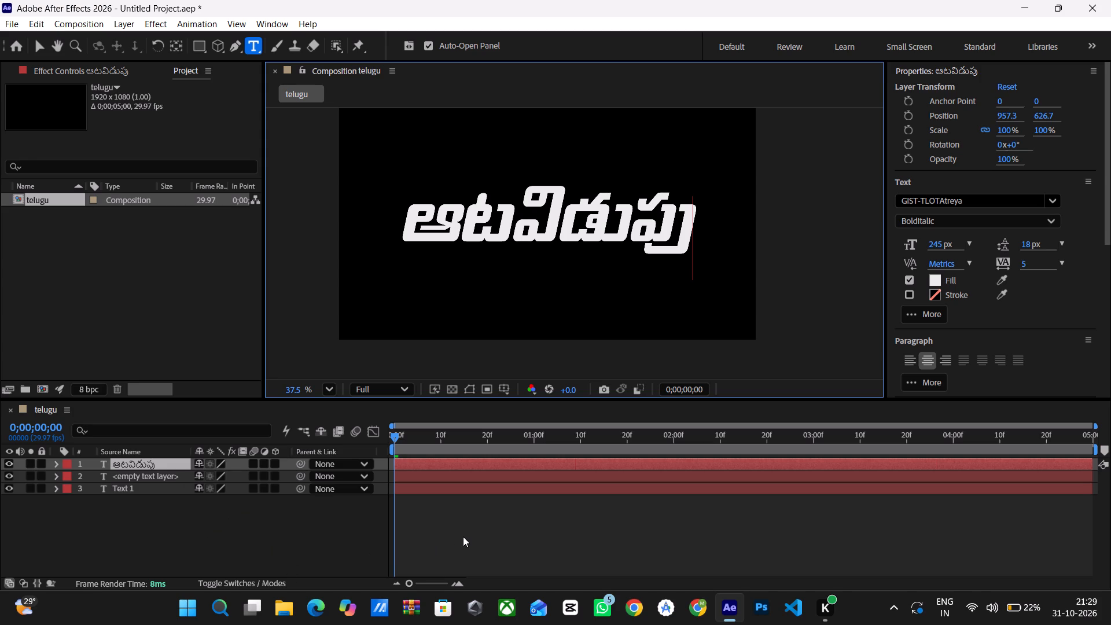
Delete the two unused text layers, <empty text layer> and Text 1, keeping only the ఆటవిడుపు layer.
left_click(141, 478)
key("Delete")
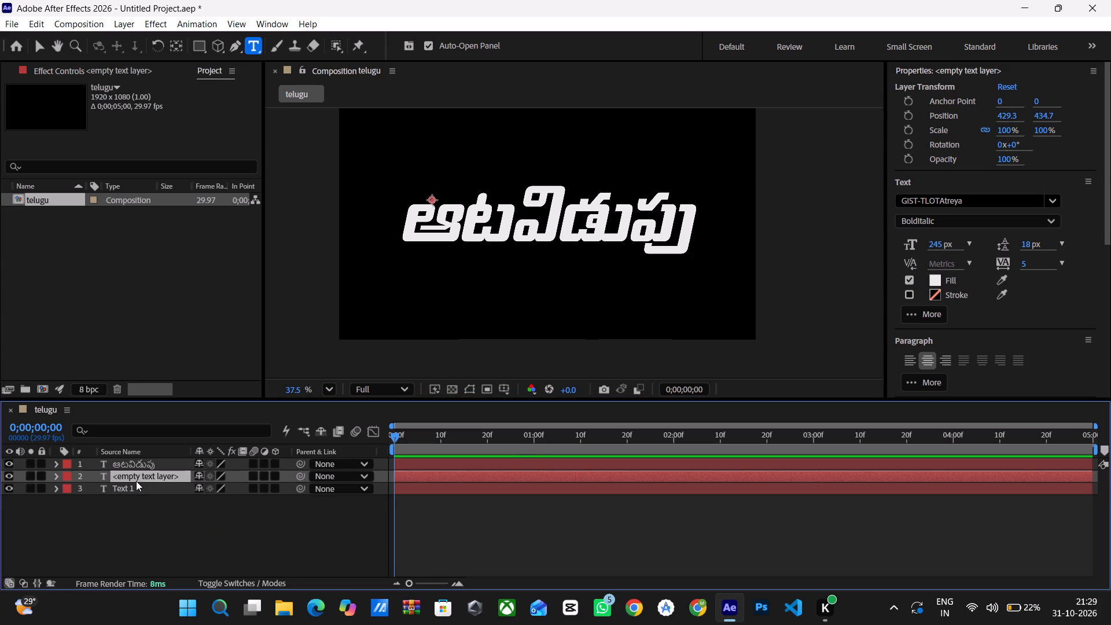
left_click(144, 483)
left_click(149, 475)
key("Delete")
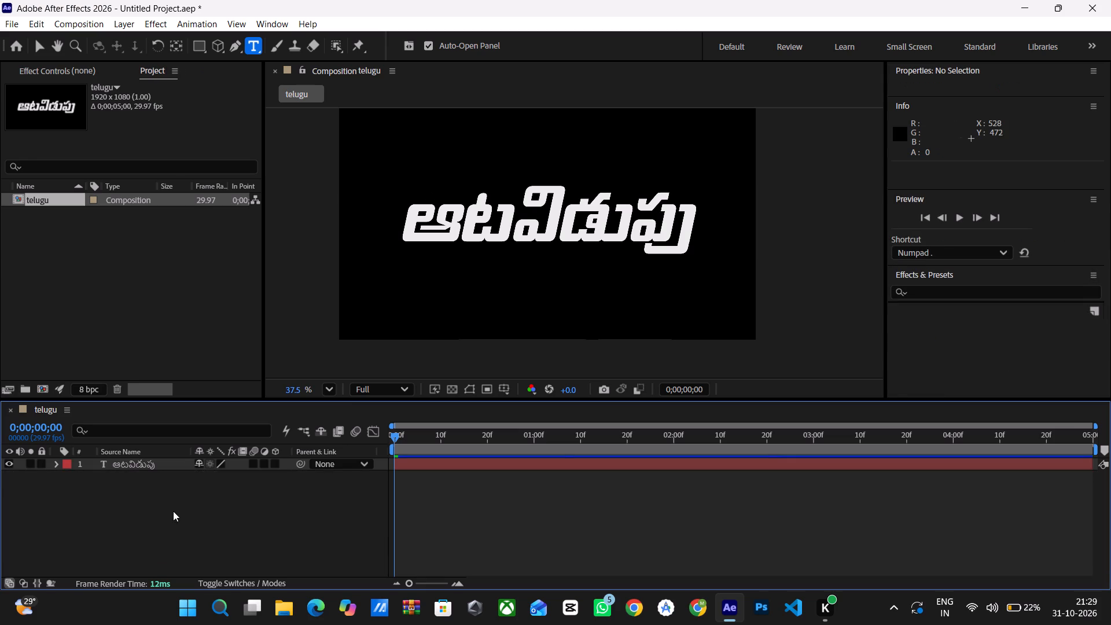
Create a black 1920 x 1080 px solid layer named "3d" in the telugu composition.
right_click(170, 503)
left_click(251, 330)
left_click(402, 370)
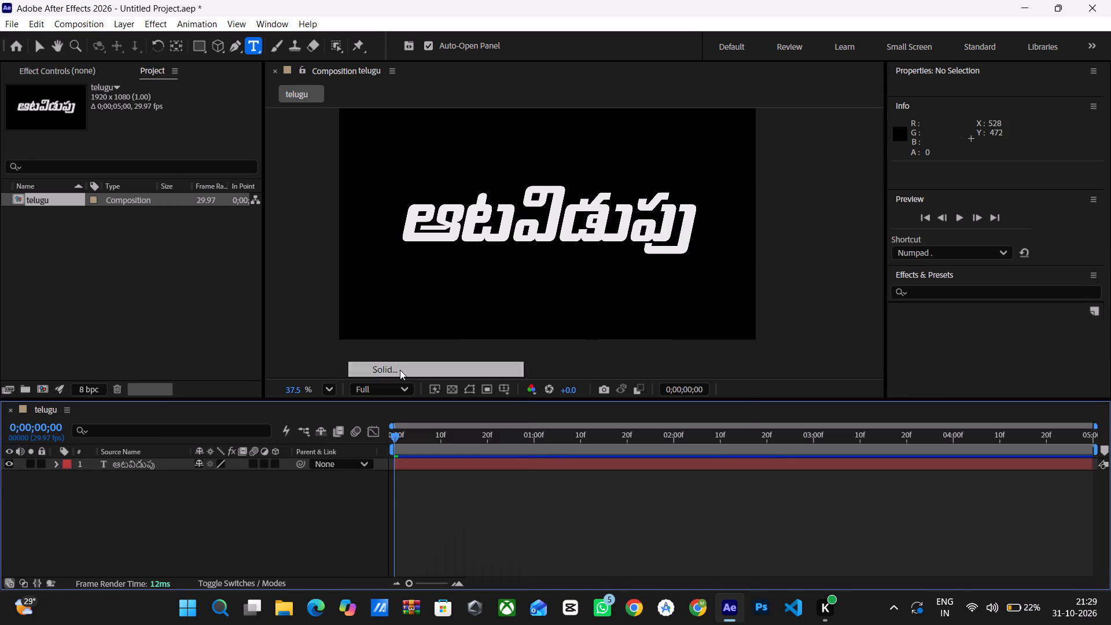
key("3")
key("d")
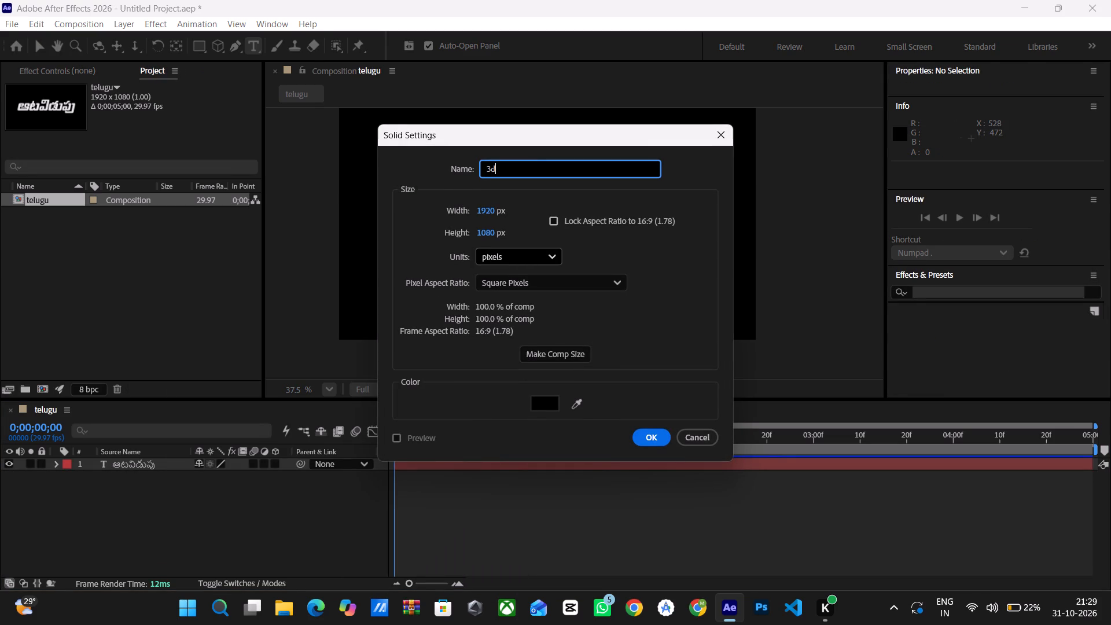
left_click(640, 436)
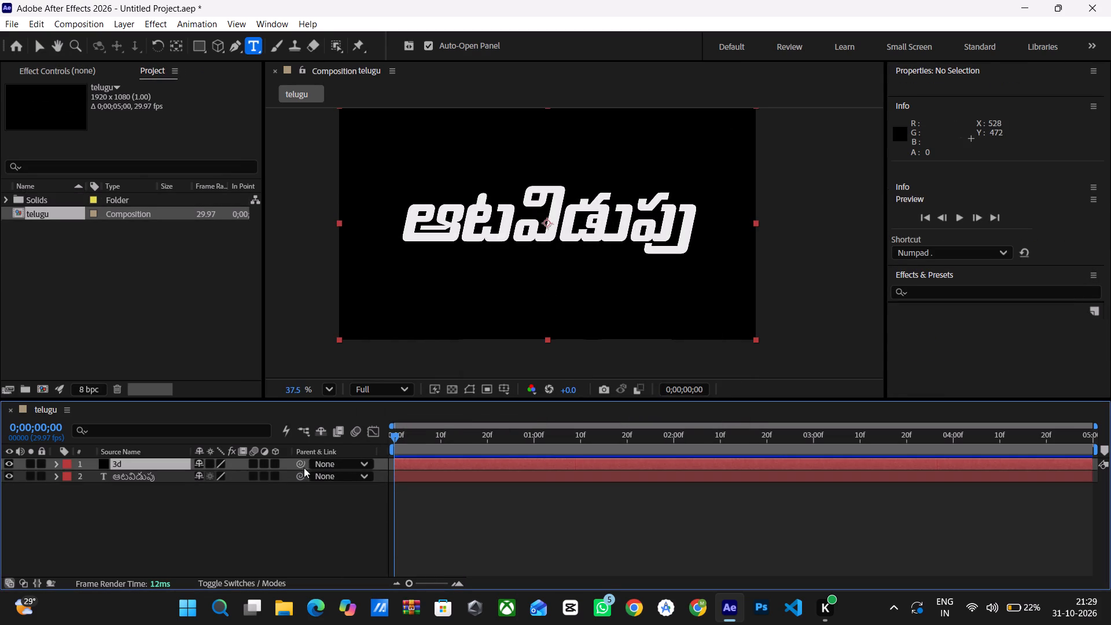
scroll(979, 312, "down", 3)
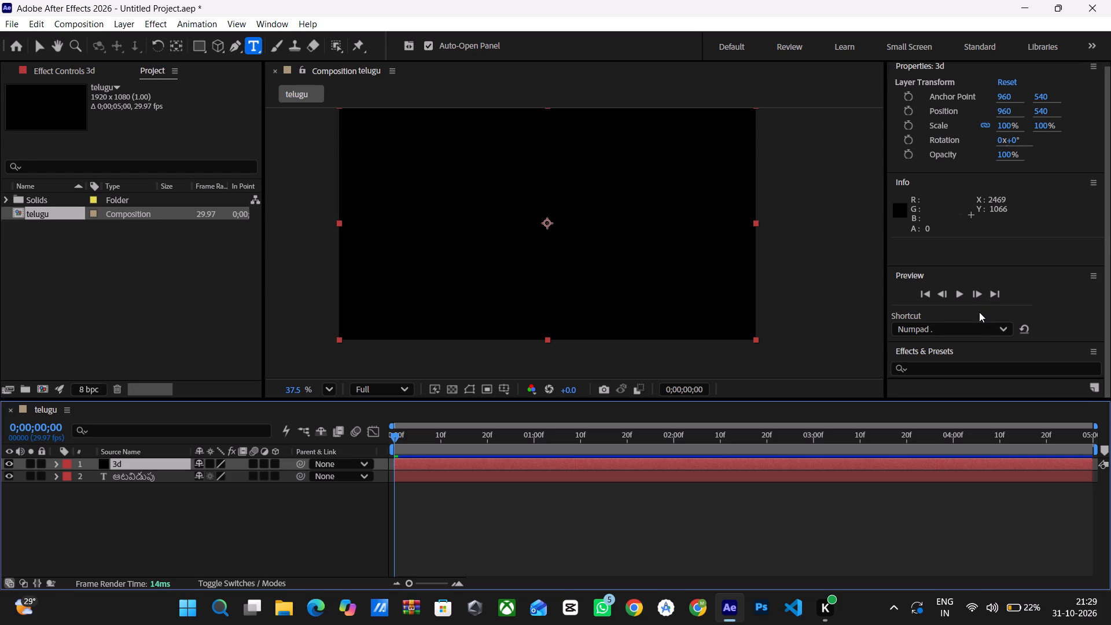
scroll(975, 308, "down", 1)
left_click(955, 362)
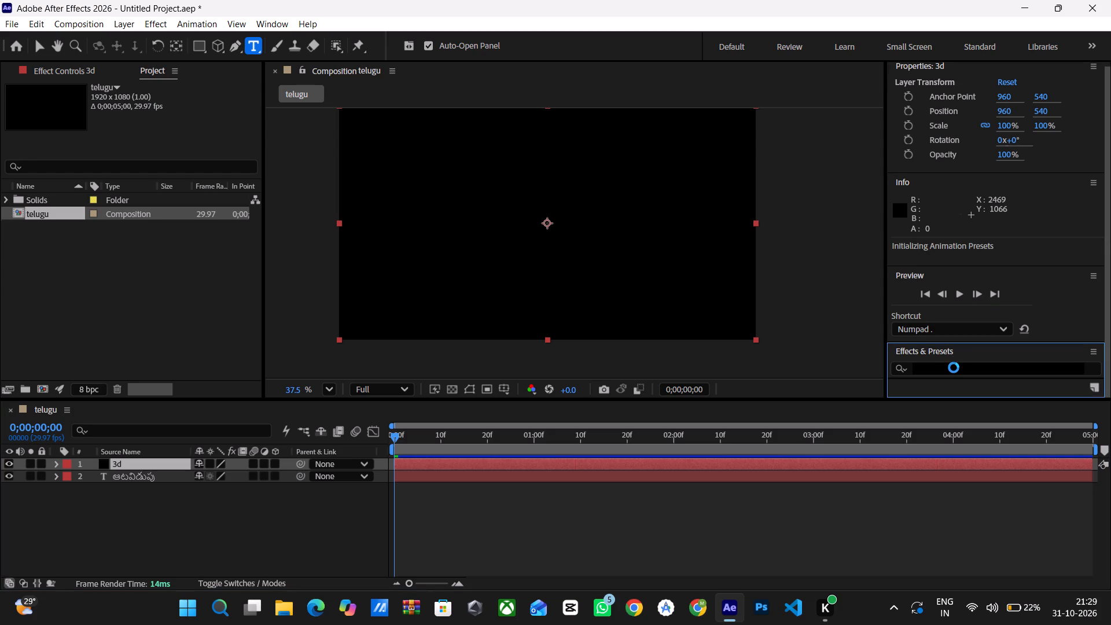
left_click(954, 367)
key("e")
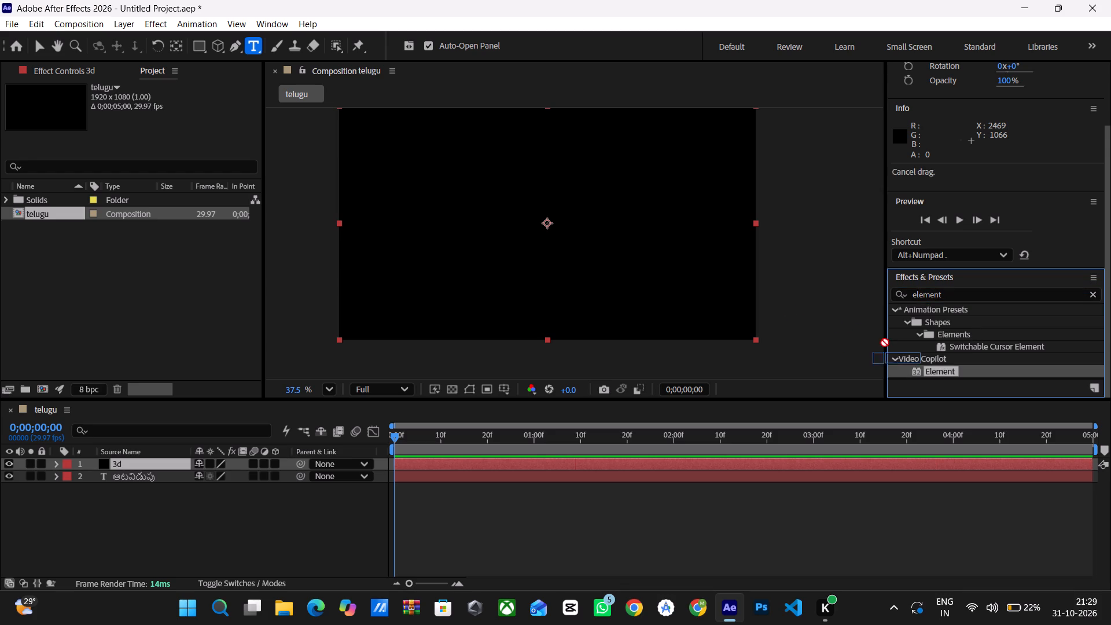
left_click_drag(885, 343, 626, 249)
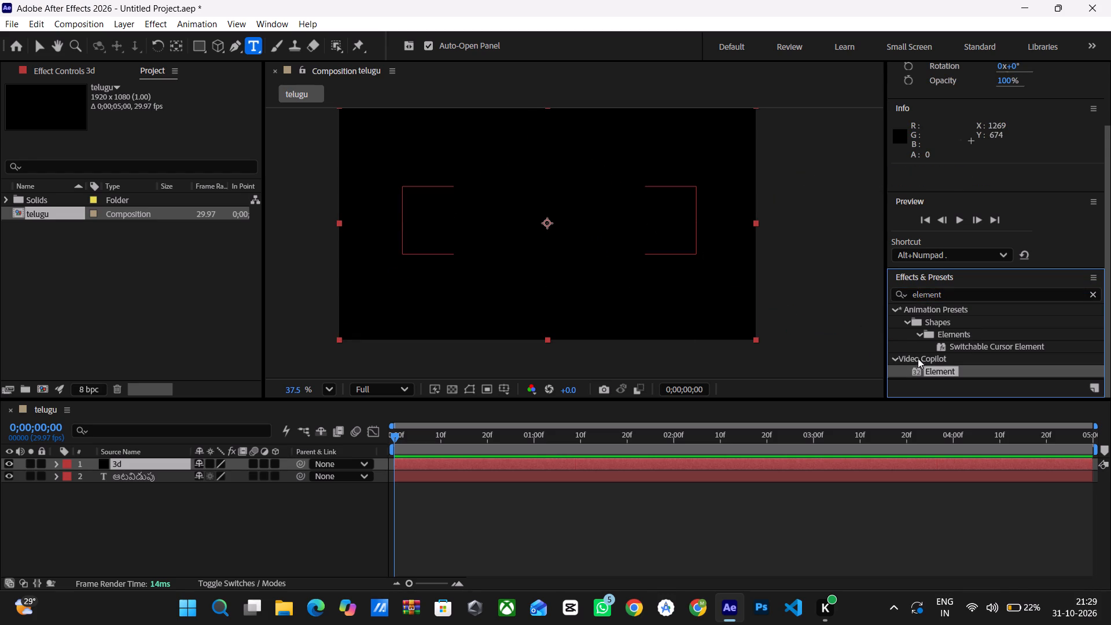
left_click_drag(934, 369, 772, 335)
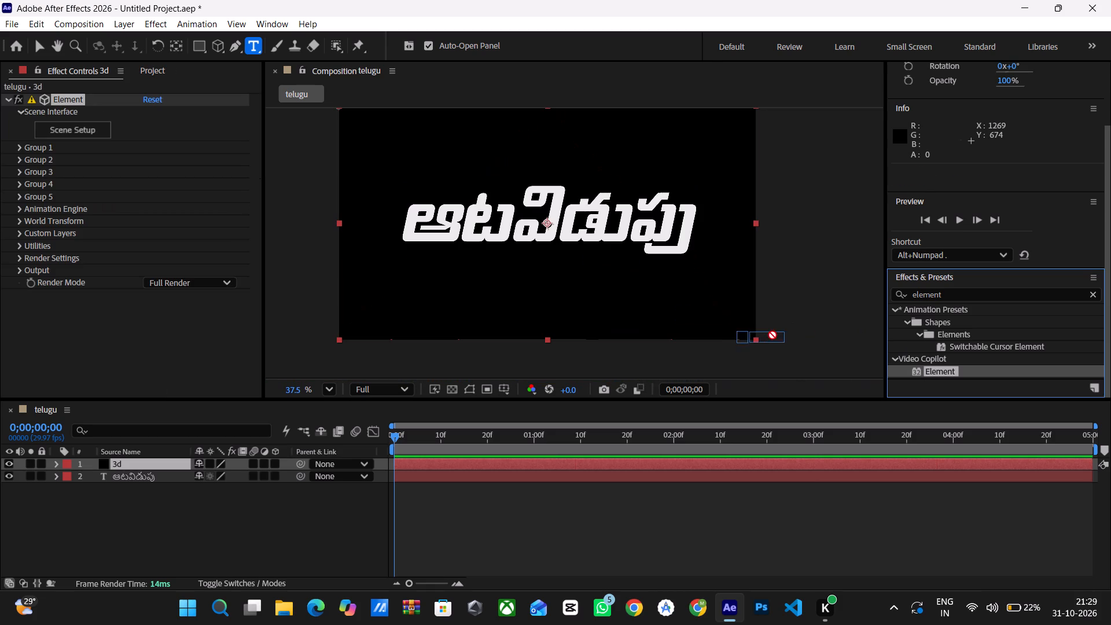
left_click_drag(772, 335, 932, 361)
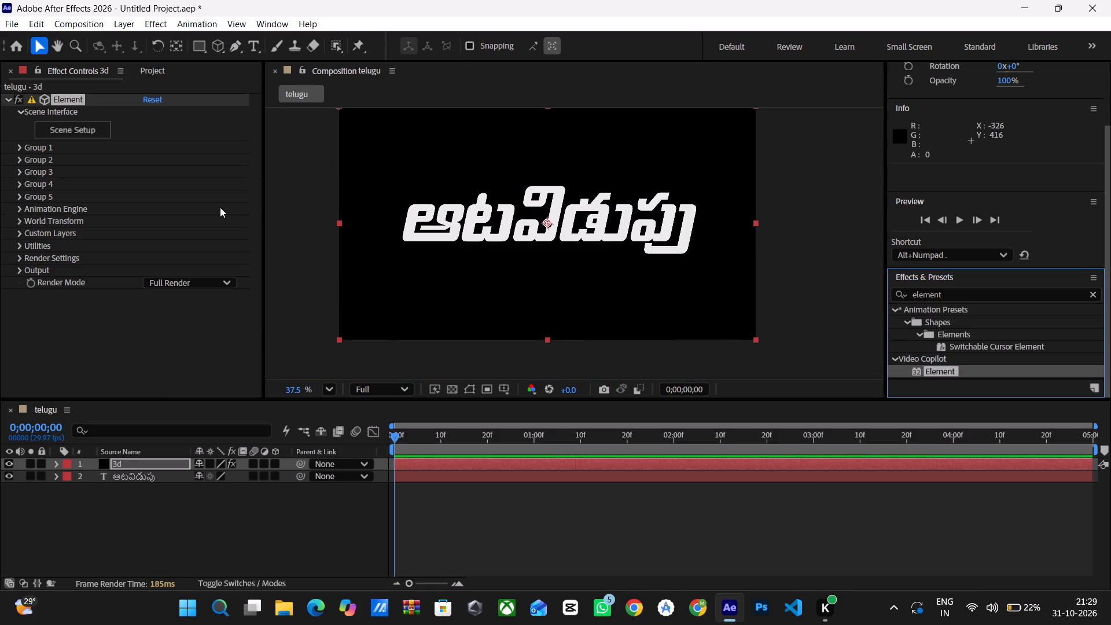
Assign the ఆటవిడుపు text layer as Path Layer 1 in Element's Custom Text and Masks settings.
left_click(21, 229)
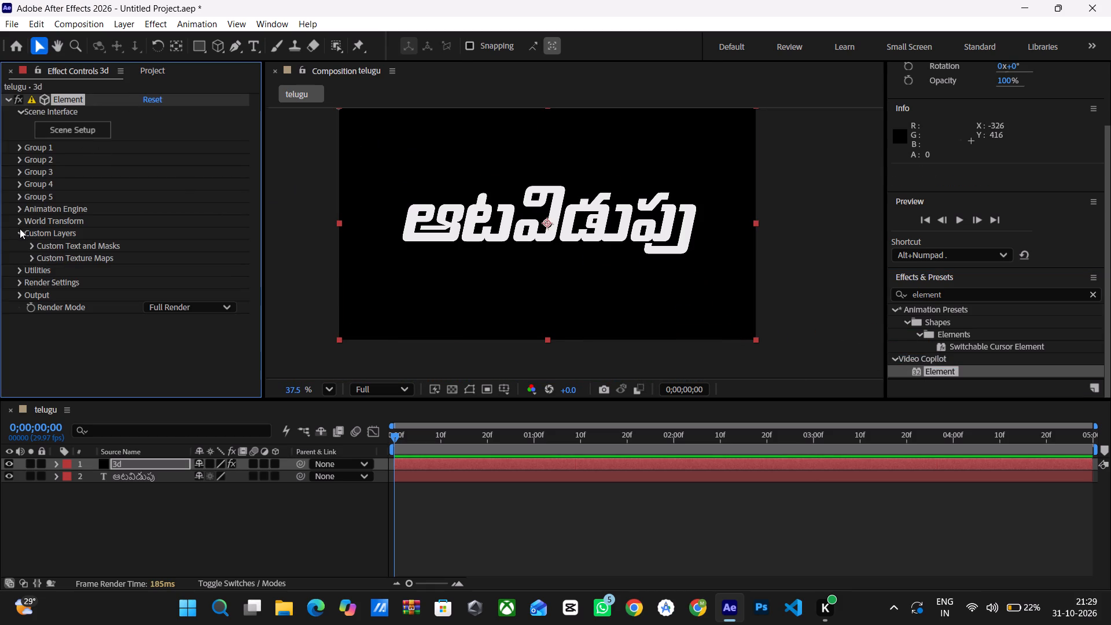
left_click(36, 246)
left_click(34, 247)
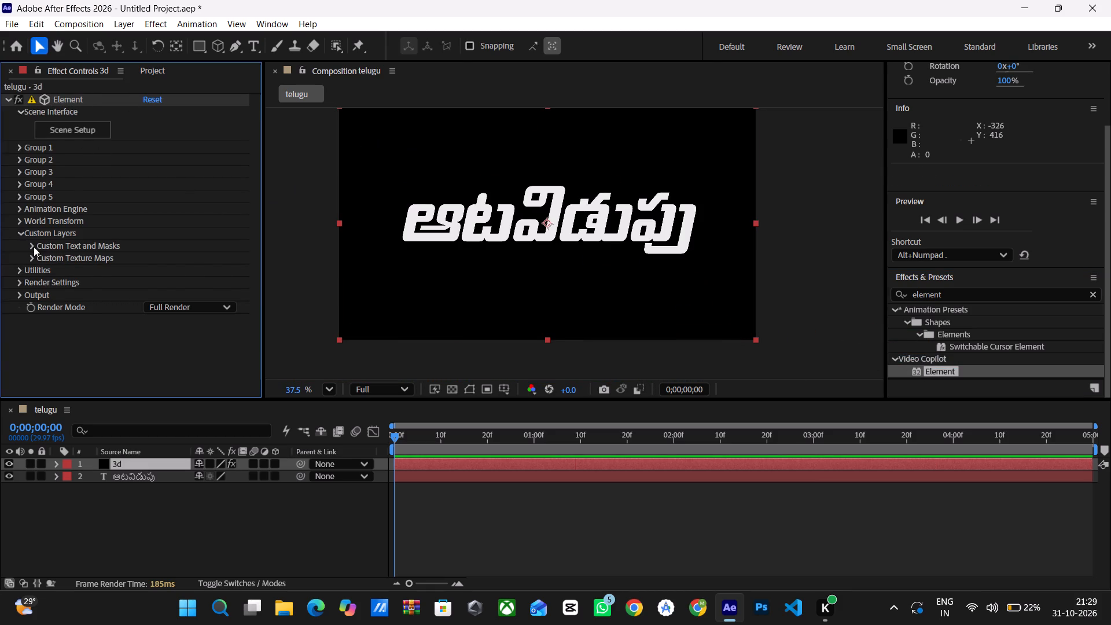
left_click(161, 263)
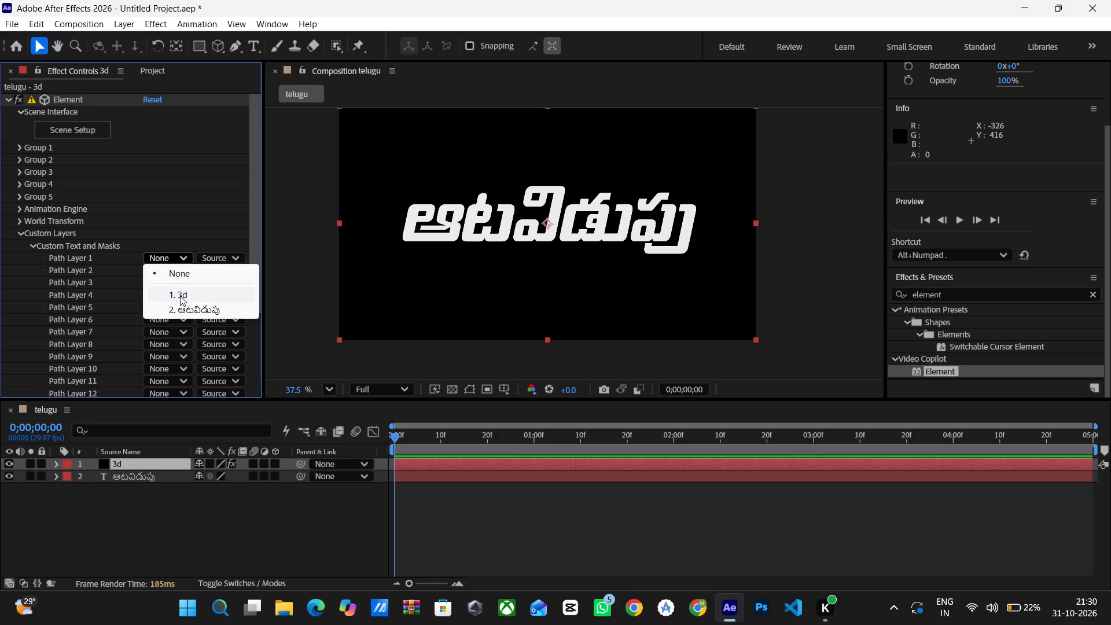
left_click(178, 307)
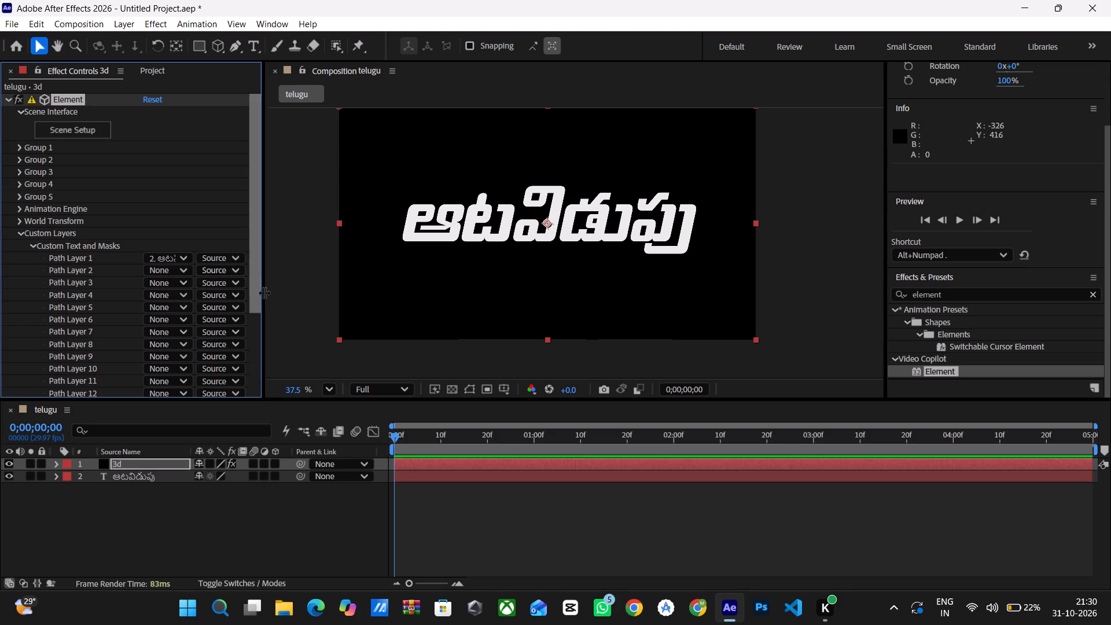
Open Element's Scene Setup for the 3d layer.
left_click(92, 129)
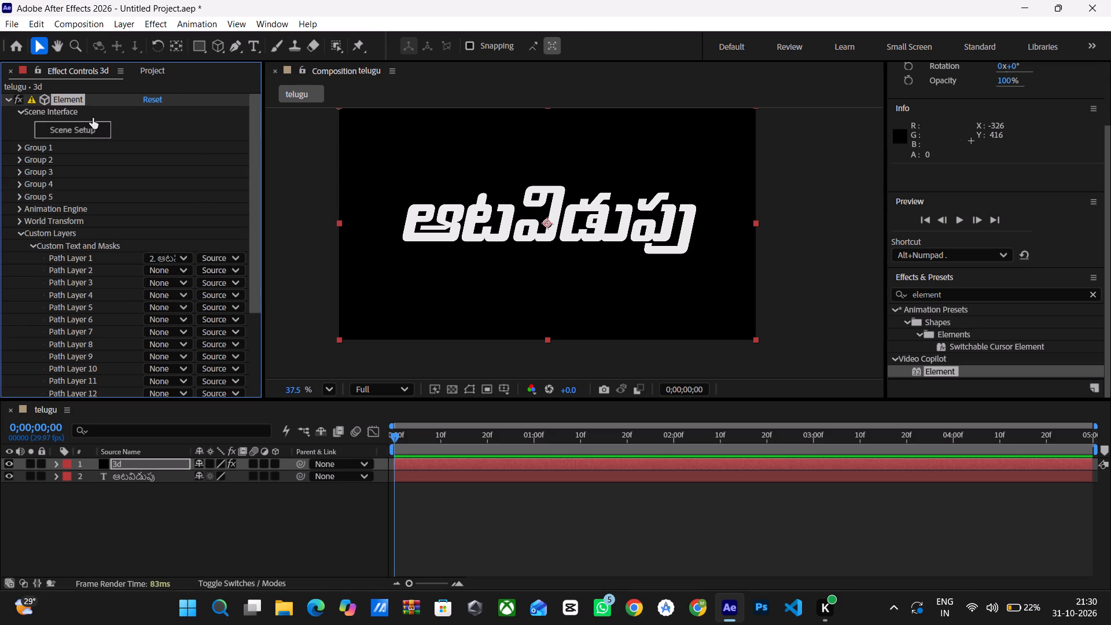
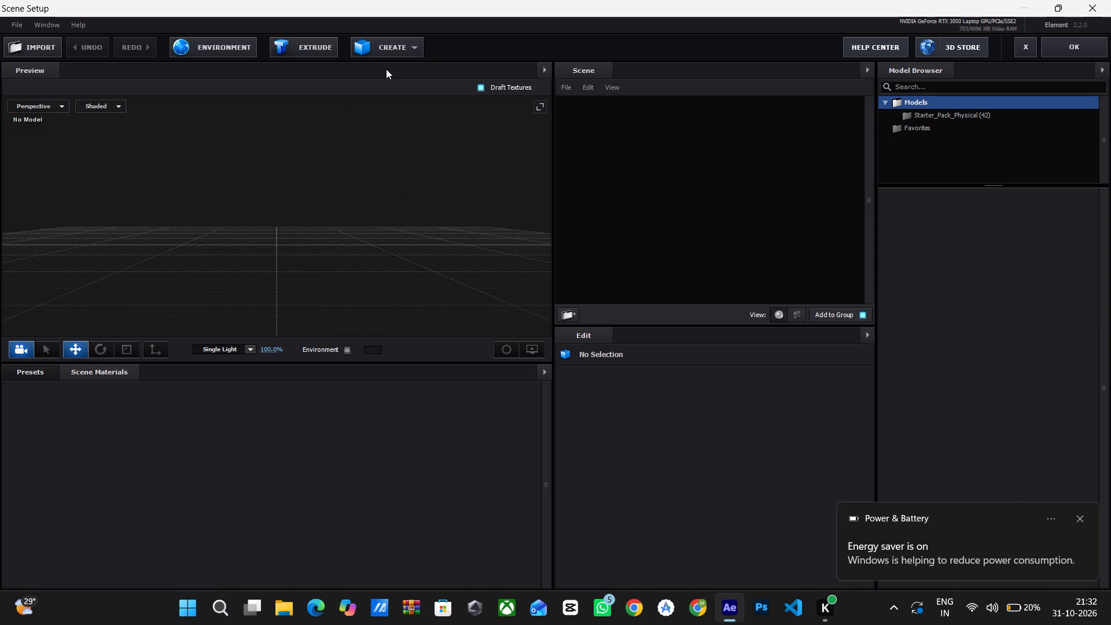
Extrude the ఆటవిడుపు text path into a 3D extrusion model.
left_click(304, 46)
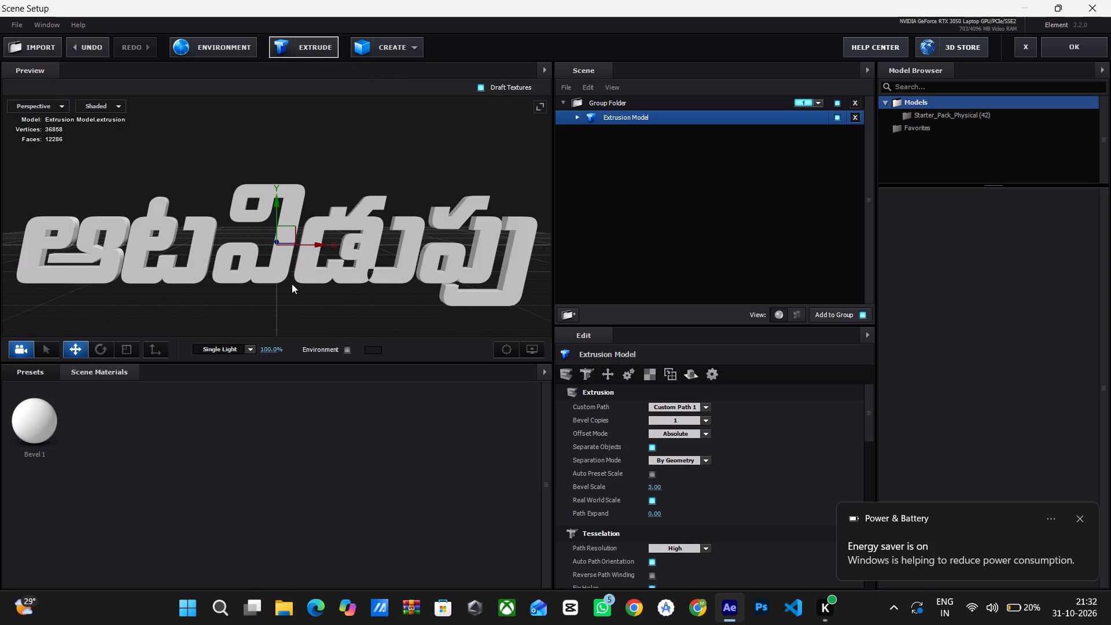
left_click_drag(292, 284, 311, 285)
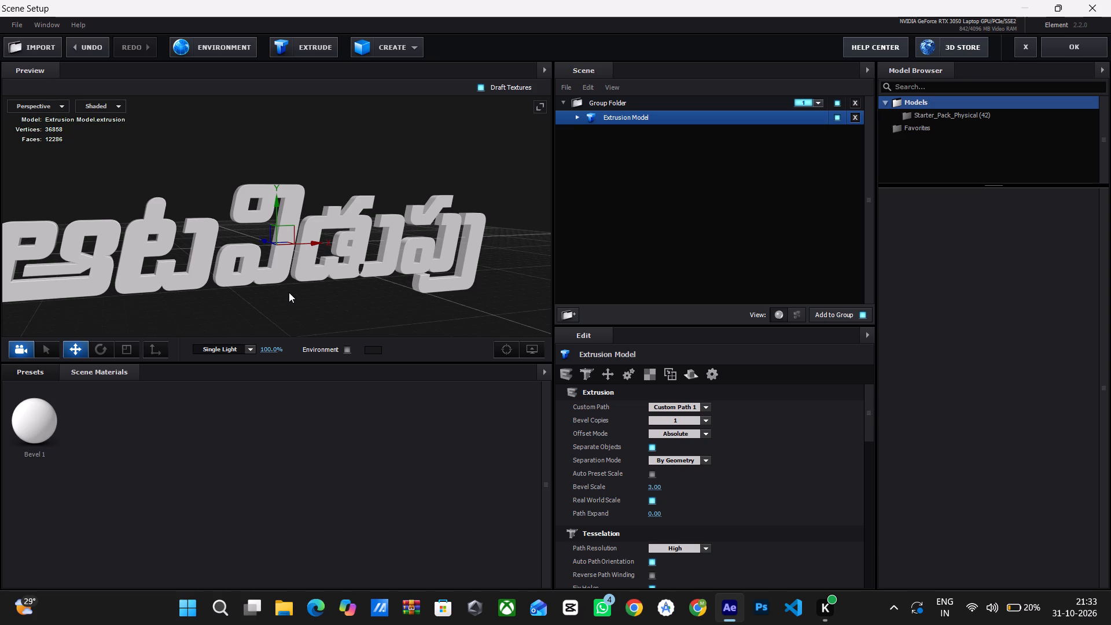
Scale the extrusion model along its Z axis to about 163.8% so the letters become deeper.
left_click(46, 376)
left_click_drag(375, 251, 407, 263)
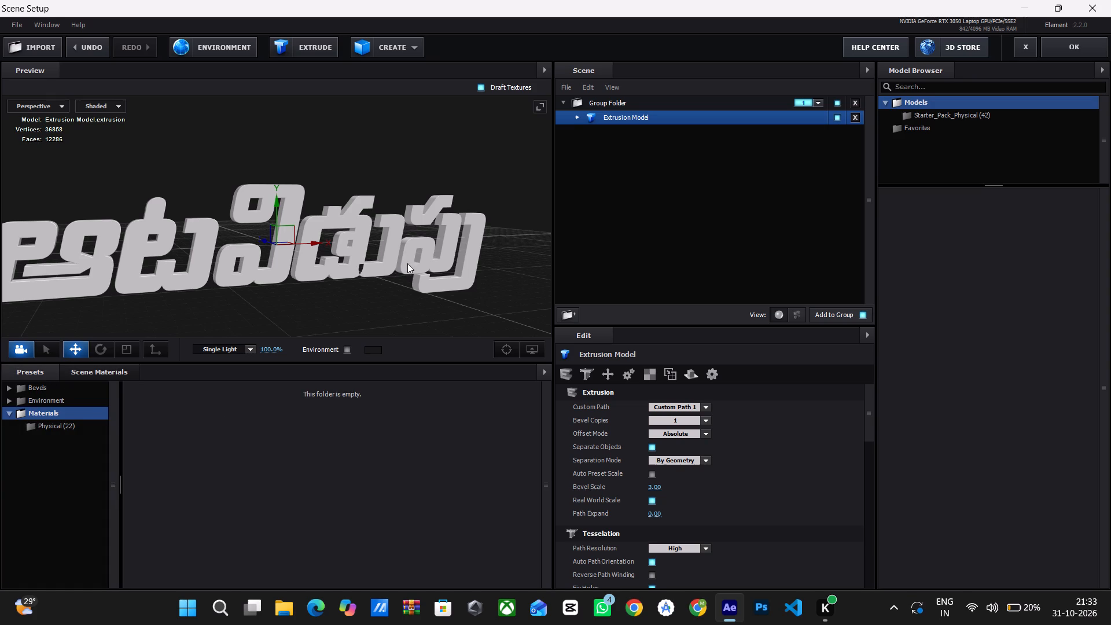
left_click_drag(407, 263, 456, 266)
left_click_drag(444, 287, 360, 273)
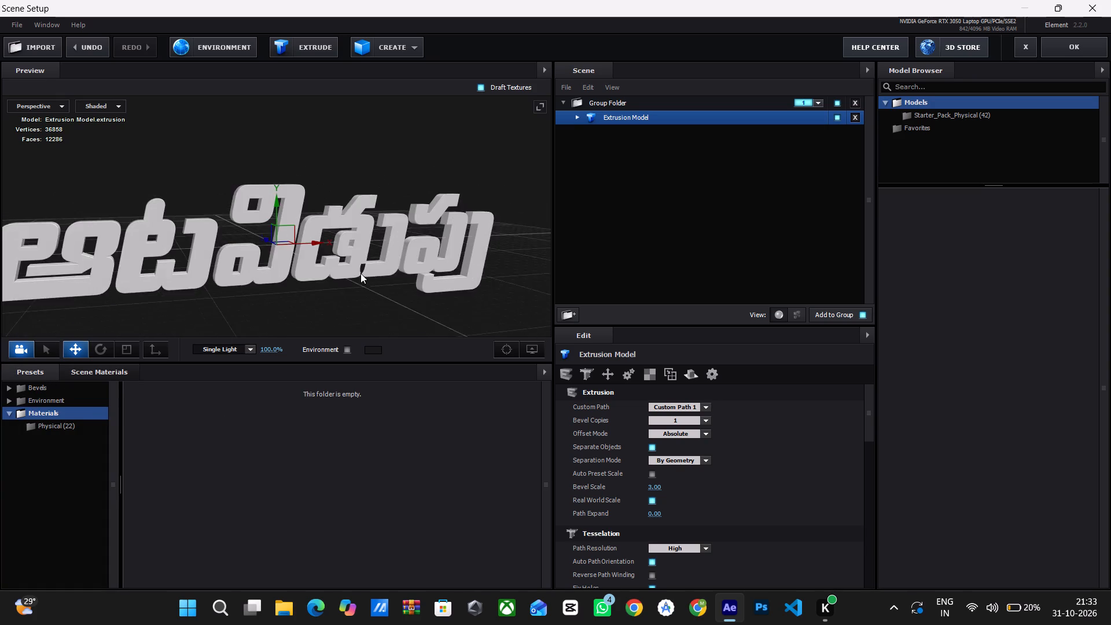
left_click_drag(360, 273, 353, 296)
left_click(353, 295)
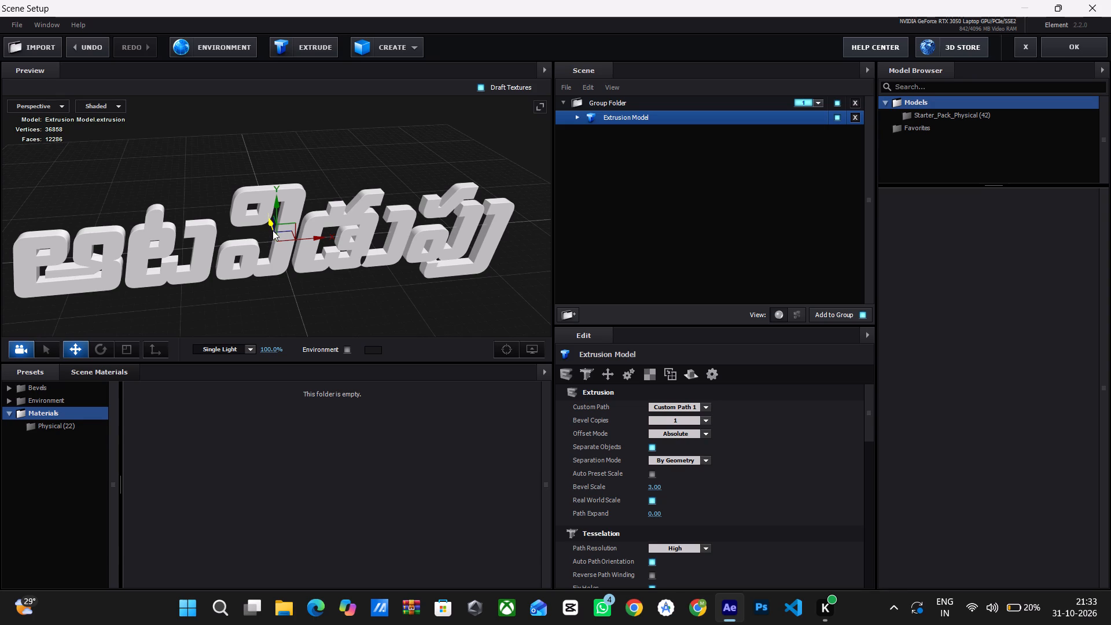
left_click_drag(273, 230, 274, 223)
key("r")
key("r")
key("r")
key("r")
key("r")
key("r")
key("r")
key("r")
key("r")
key("r")
key("r")
key("r")
key("r")
key("r")
key("r")
key("r")
key("r")
key("r")
key("r")
key("r")
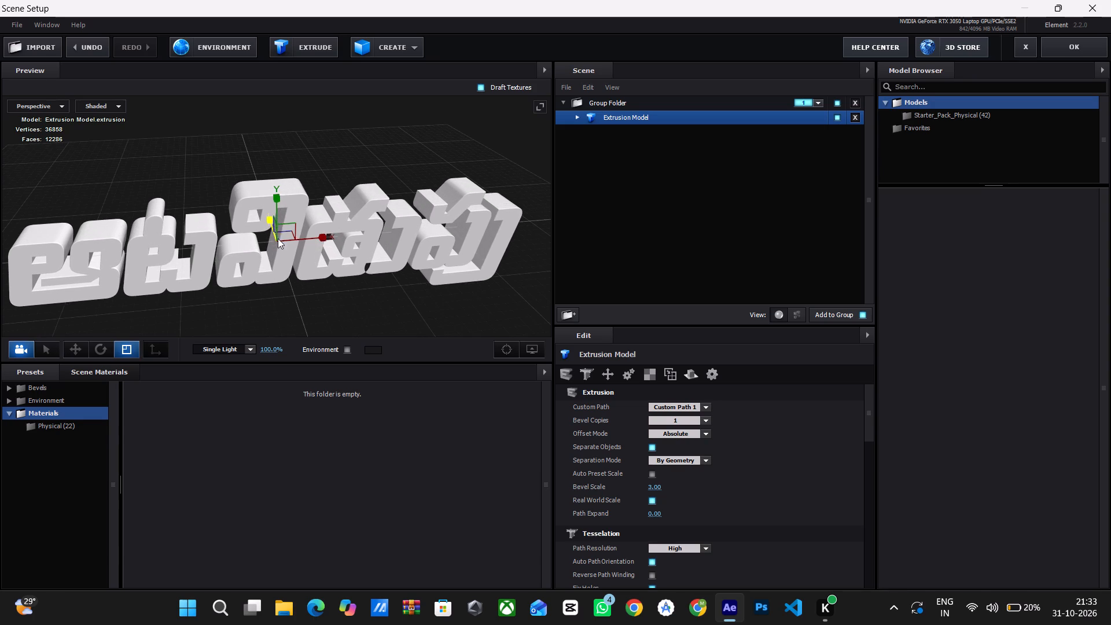
left_click_drag(315, 302, 307, 277)
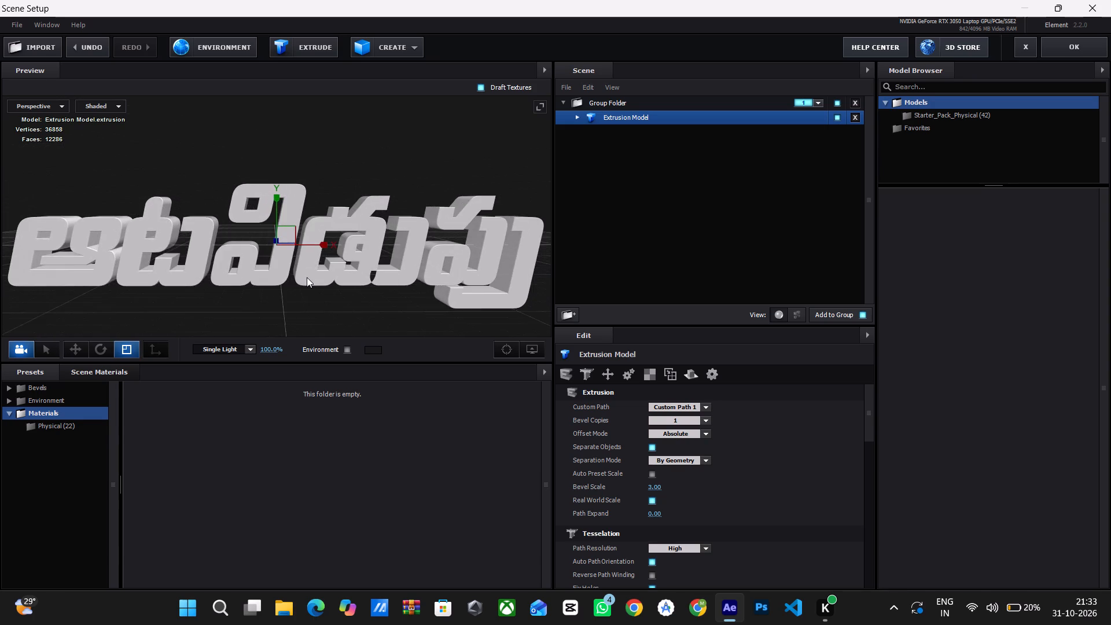
left_click_drag(307, 277, 330, 272)
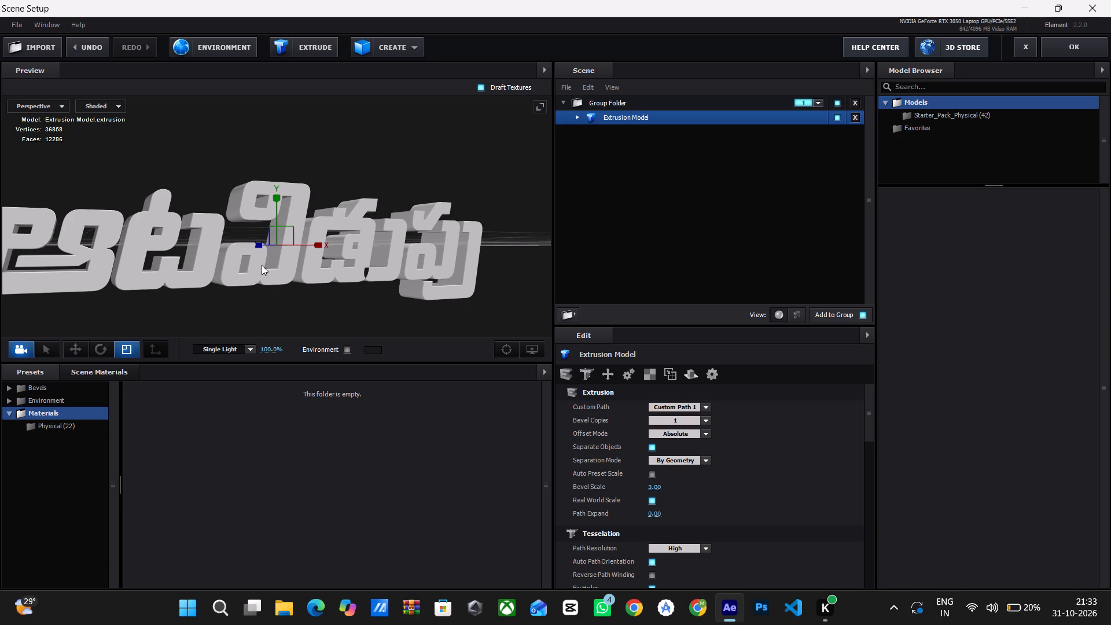
left_click_drag(259, 244, 262, 246)
key("r")
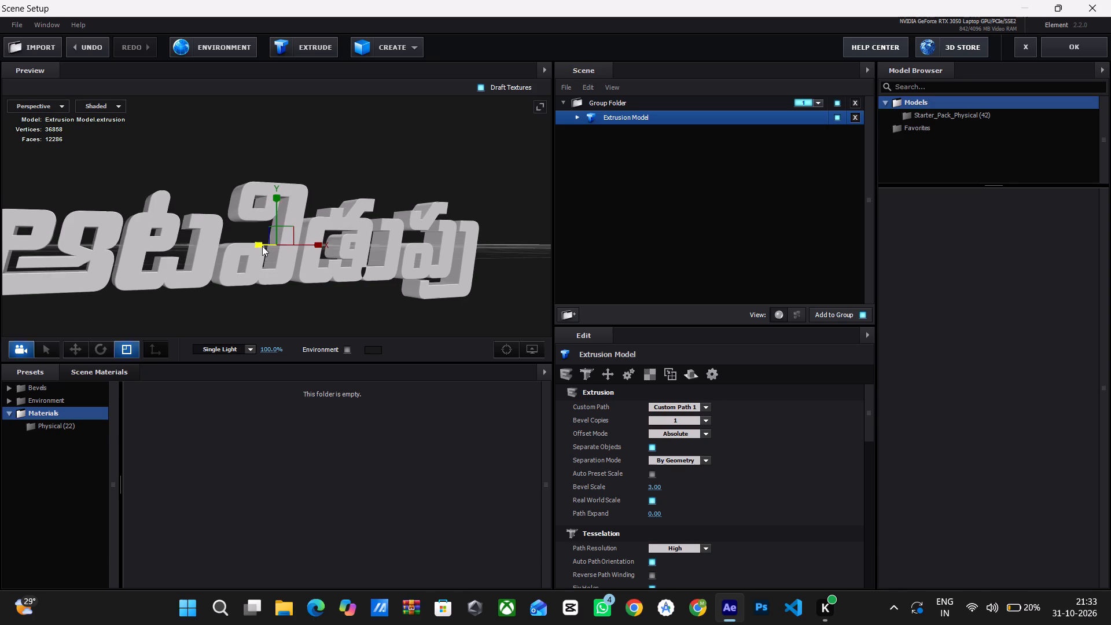
left_click_drag(262, 246, 263, 249)
left_click_drag(277, 292, 303, 294)
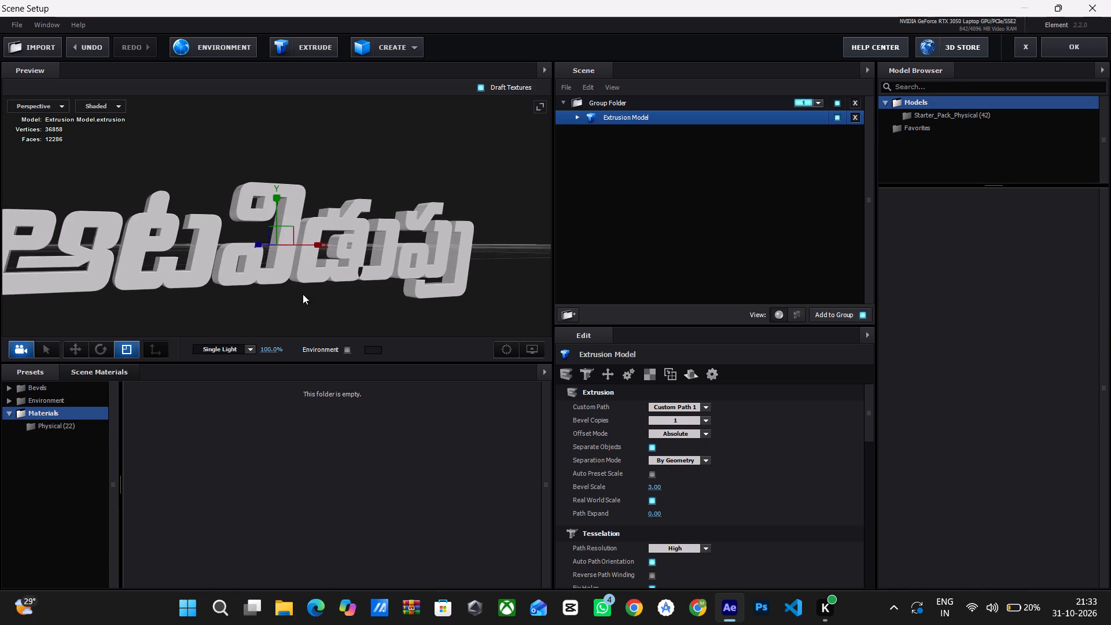
left_click_drag(303, 294, 275, 284)
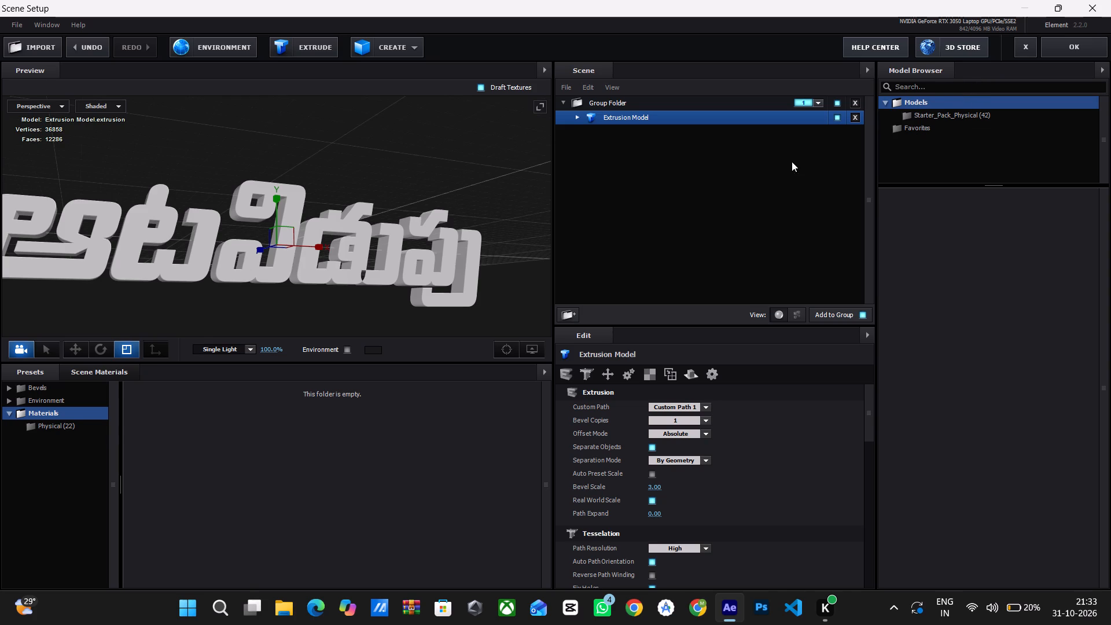
Stretch the extrusion model along its X axis to a scale of about 116.2%.
left_click_drag(301, 245, 307, 247)
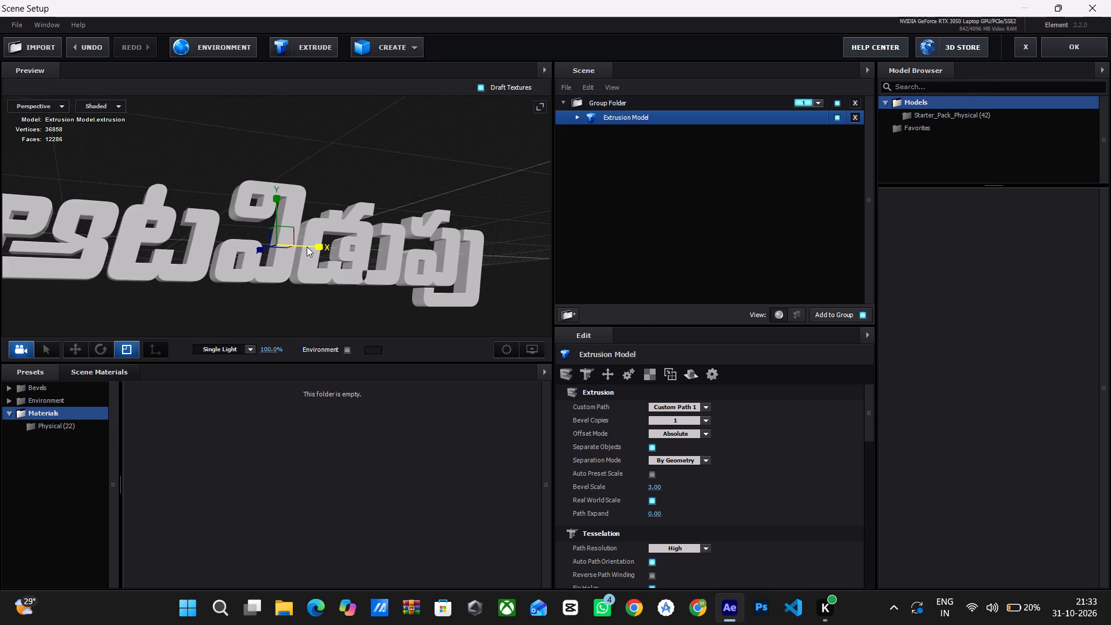
left_click_drag(307, 247, 337, 255)
left_click_drag(379, 316, 369, 314)
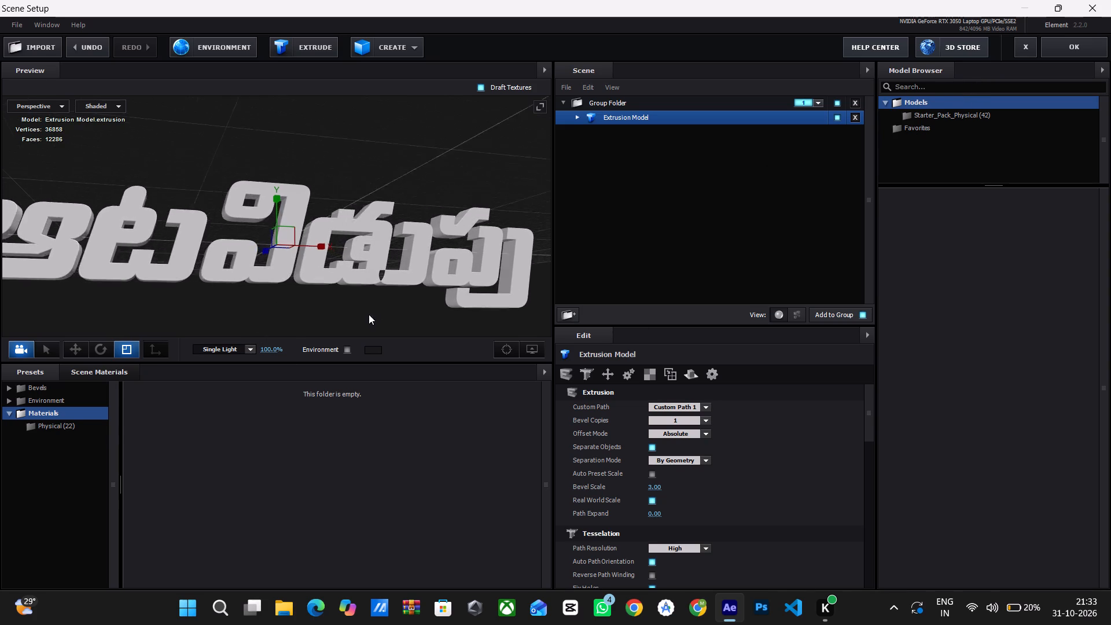
left_click_drag(369, 314, 369, 336)
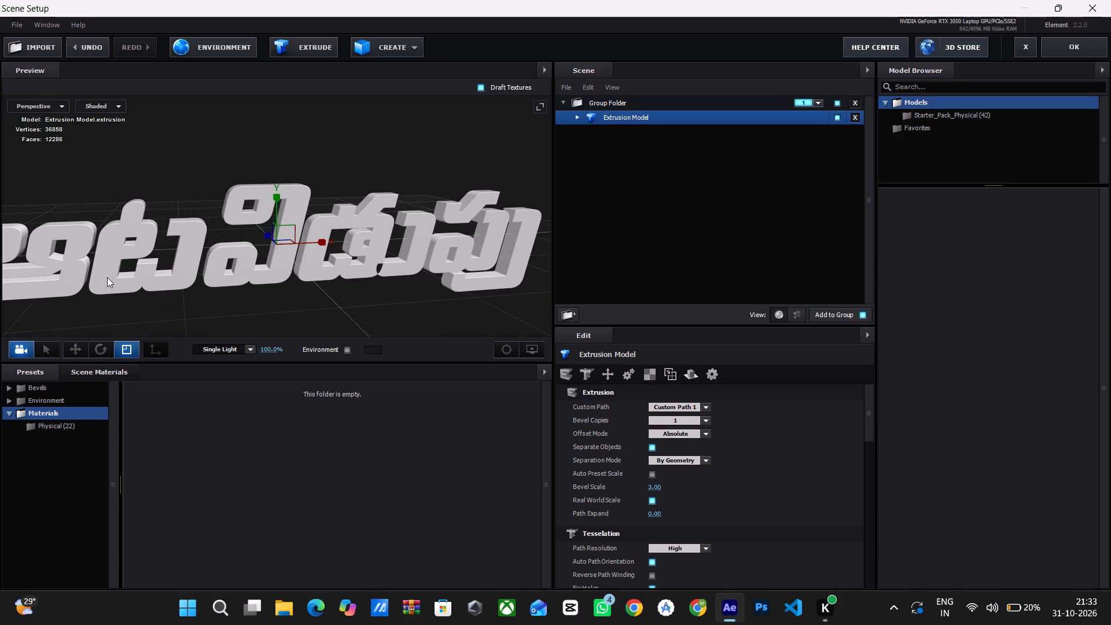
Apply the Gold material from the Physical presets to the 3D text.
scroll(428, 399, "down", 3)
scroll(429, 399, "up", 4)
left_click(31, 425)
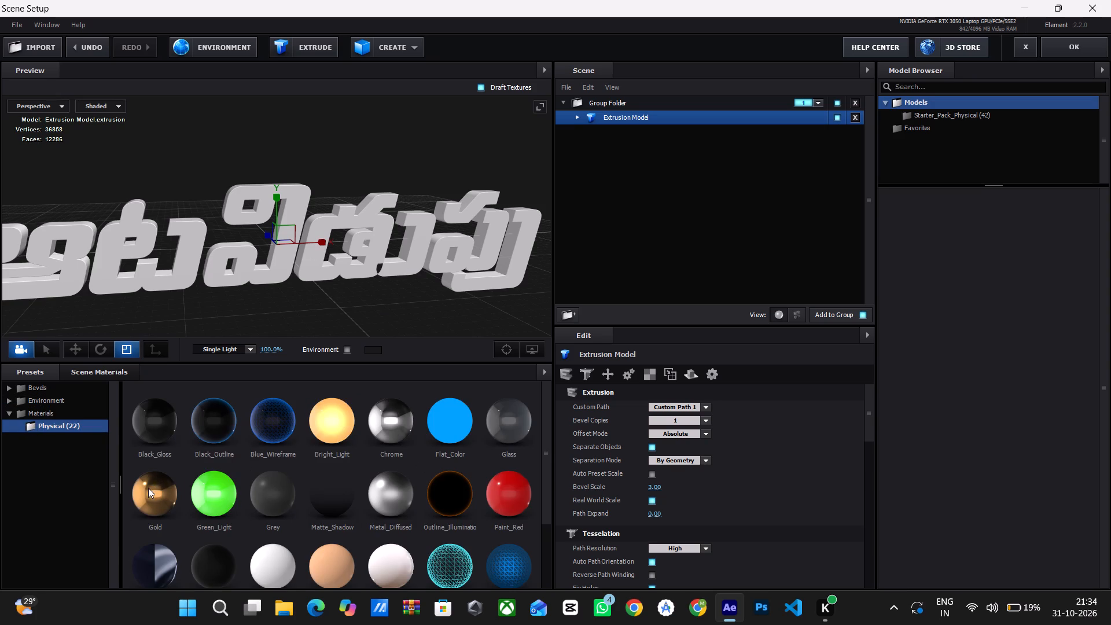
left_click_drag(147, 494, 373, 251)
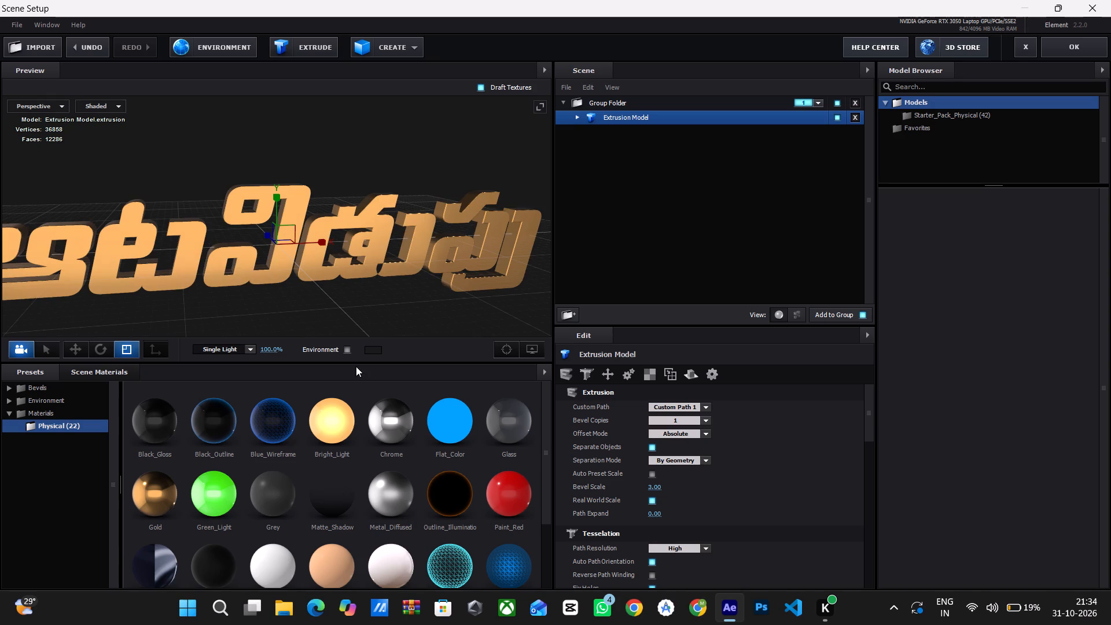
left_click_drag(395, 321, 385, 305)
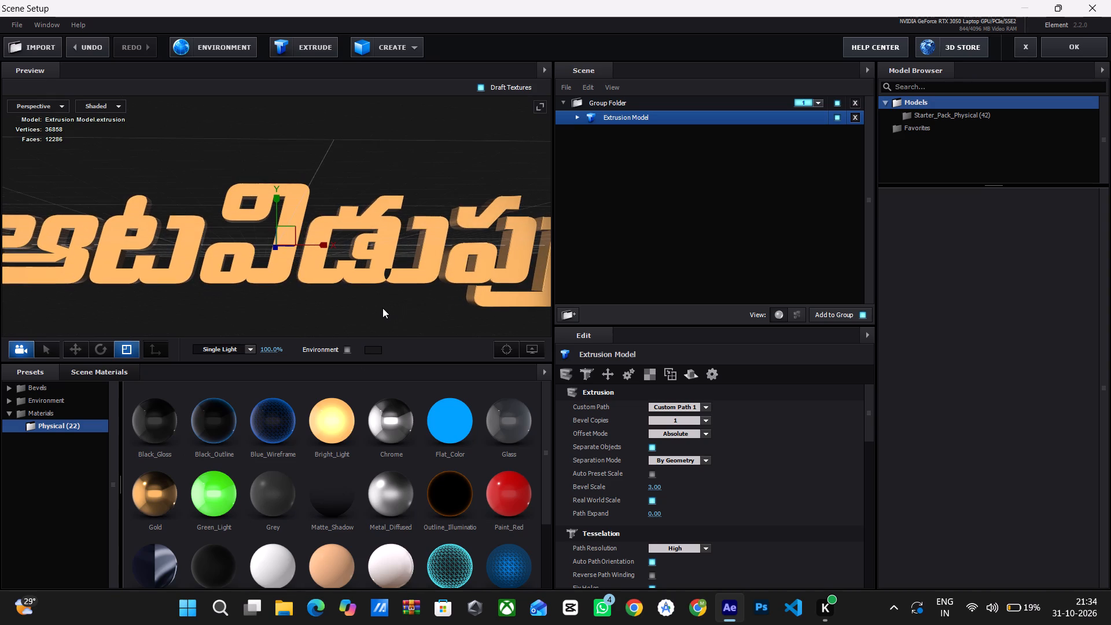
Set the Z value of the extrusion model's anchor point to 0.35.
scroll(668, 474, "down", 8)
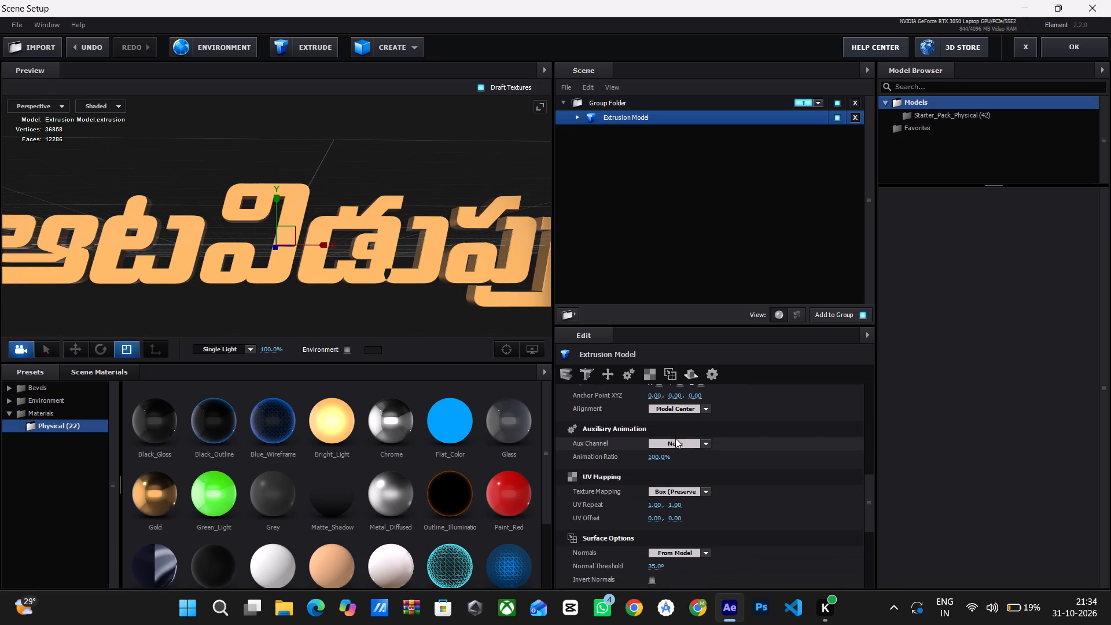
scroll(675, 438, "up", 2)
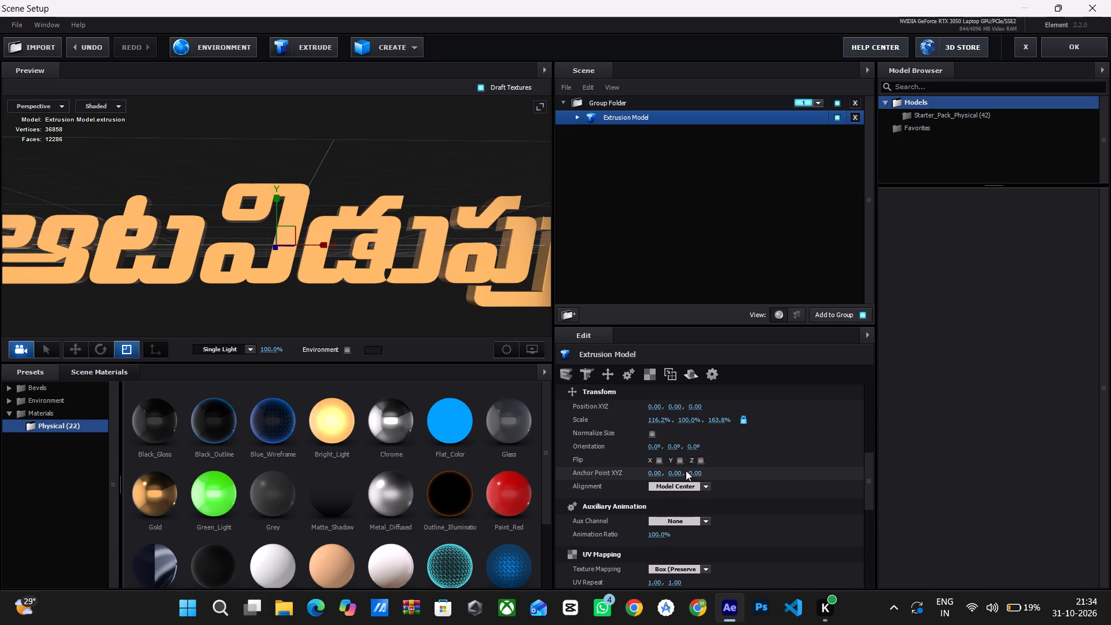
left_click_drag(690, 474, 788, 491)
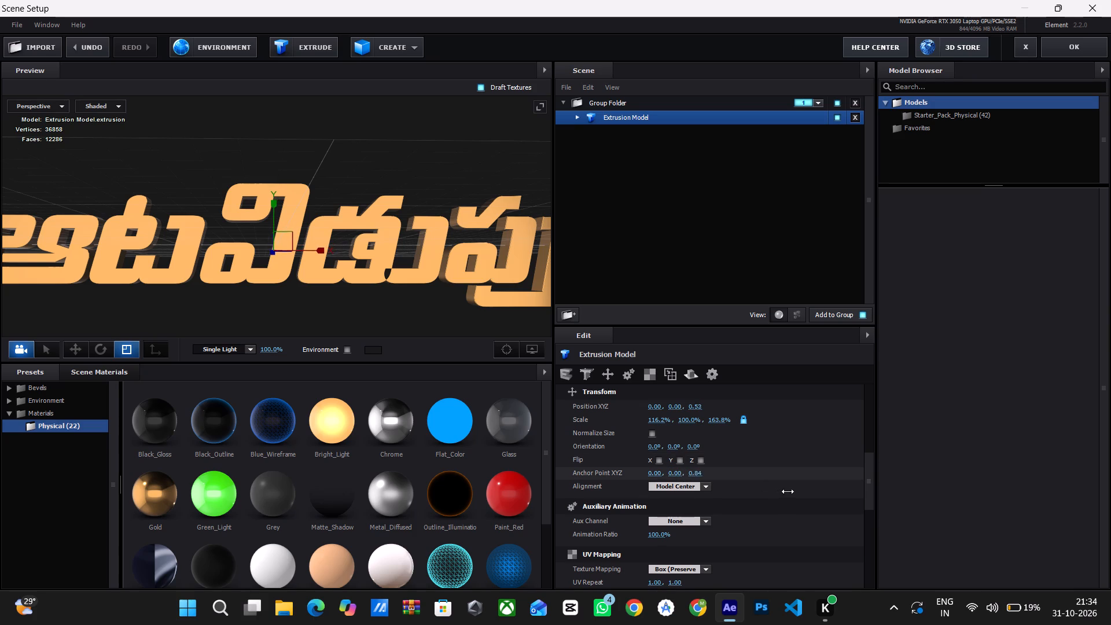
left_click_drag(788, 491, 742, 492)
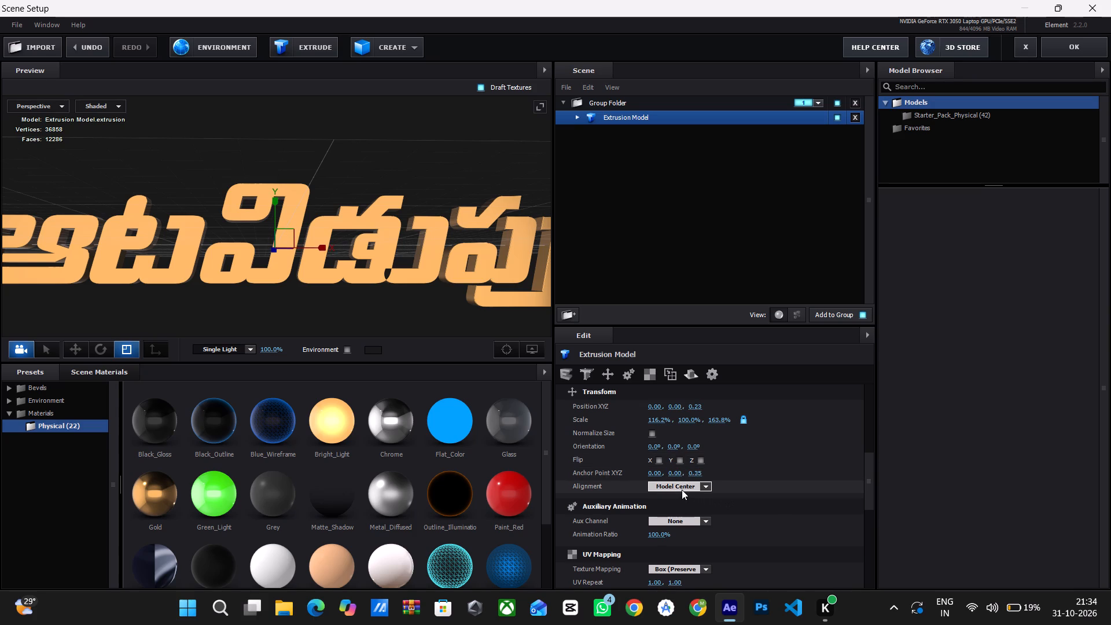
Set the model's UV Repeat to 1.94, -0.95 and its UV Offset to 0.94, 0.63.
scroll(682, 490, "down", 4)
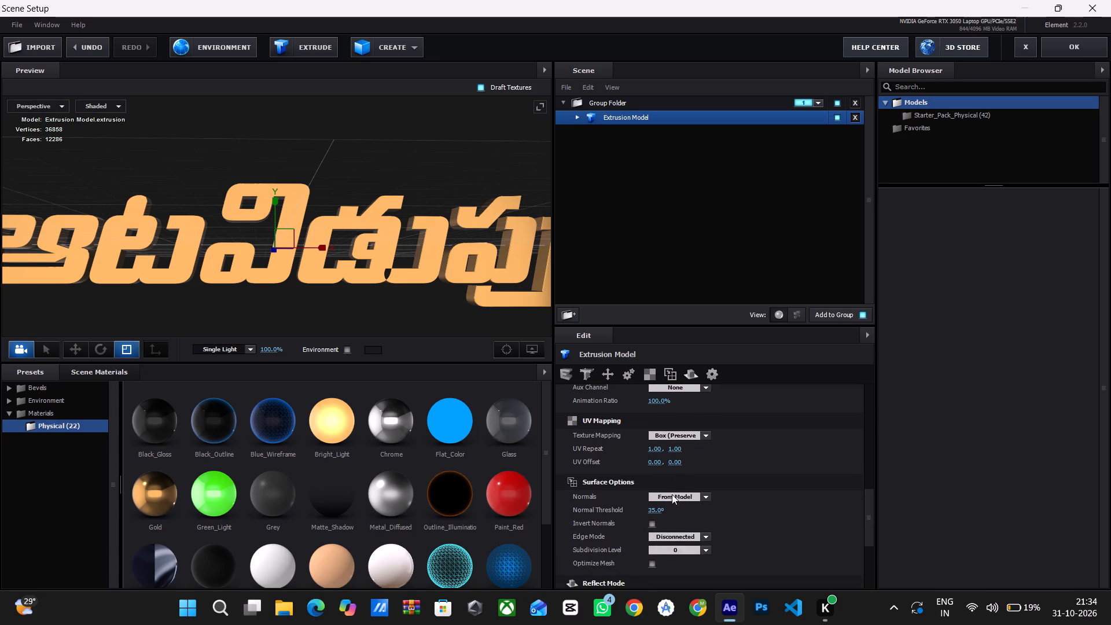
left_click_drag(676, 424, 737, 427)
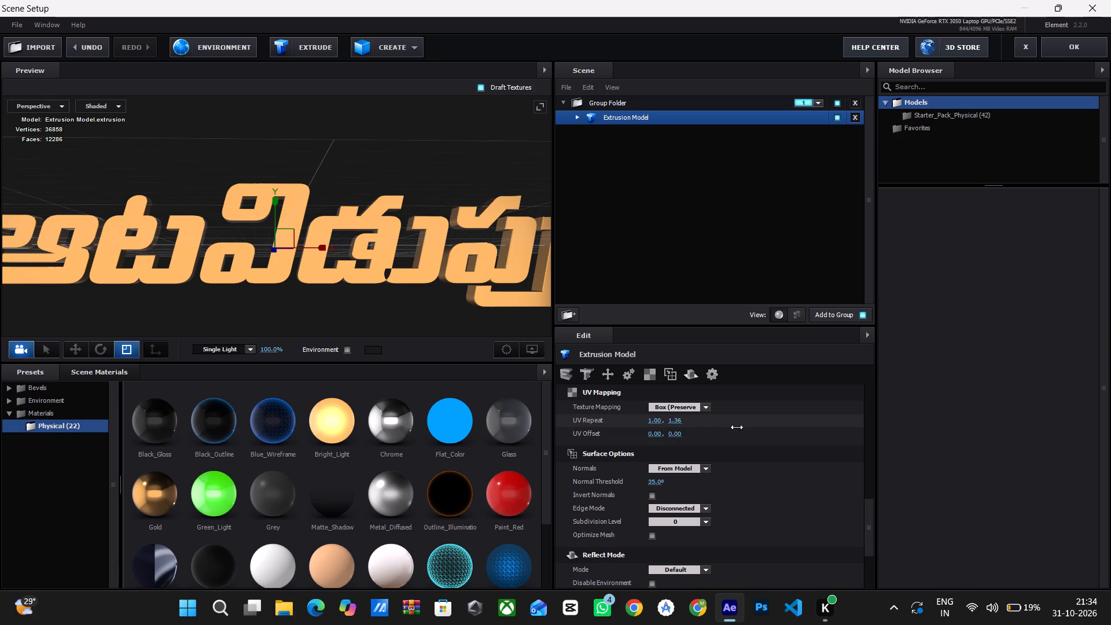
left_click_drag(737, 427, 476, 450)
left_click_drag(654, 421, 766, 423)
left_click_drag(674, 431, 763, 446)
left_click_drag(651, 435, 678, 438)
left_click_drag(678, 438, 764, 439)
Set the Normal Threshold in the model's surface options to 100.0°.
left_click_drag(657, 481, 662, 481)
left_click_drag(662, 481, 790, 501)
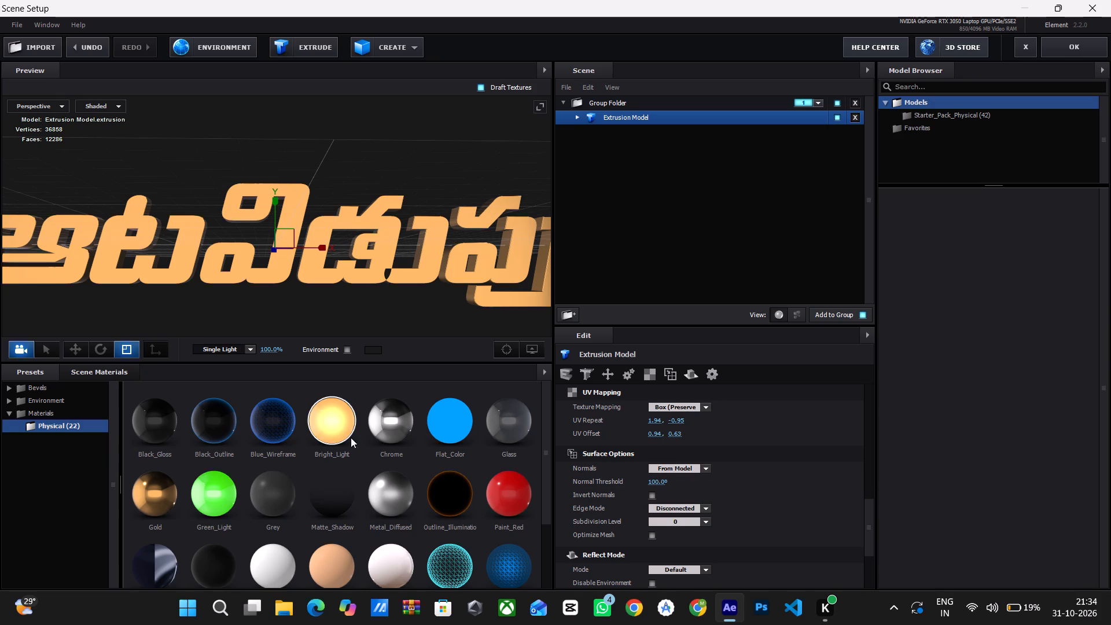
Apply the Chrome material from the Physical presets to the 3D text and check it from several angles.
left_click_drag(391, 422, 404, 279)
left_click_drag(385, 304, 423, 323)
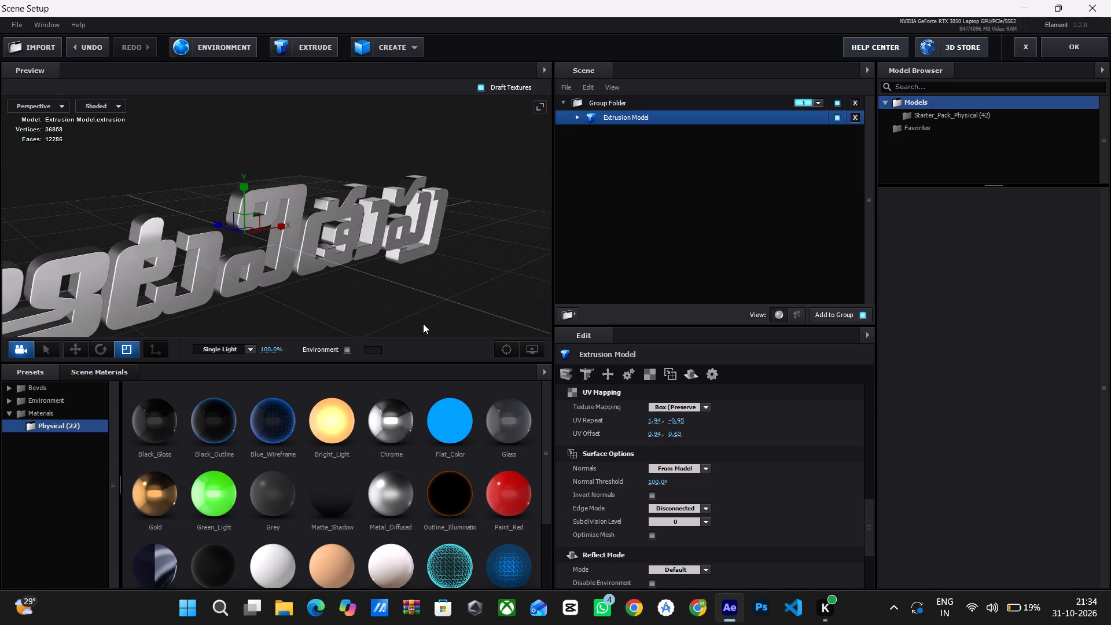
left_click_drag(423, 323, 385, 312)
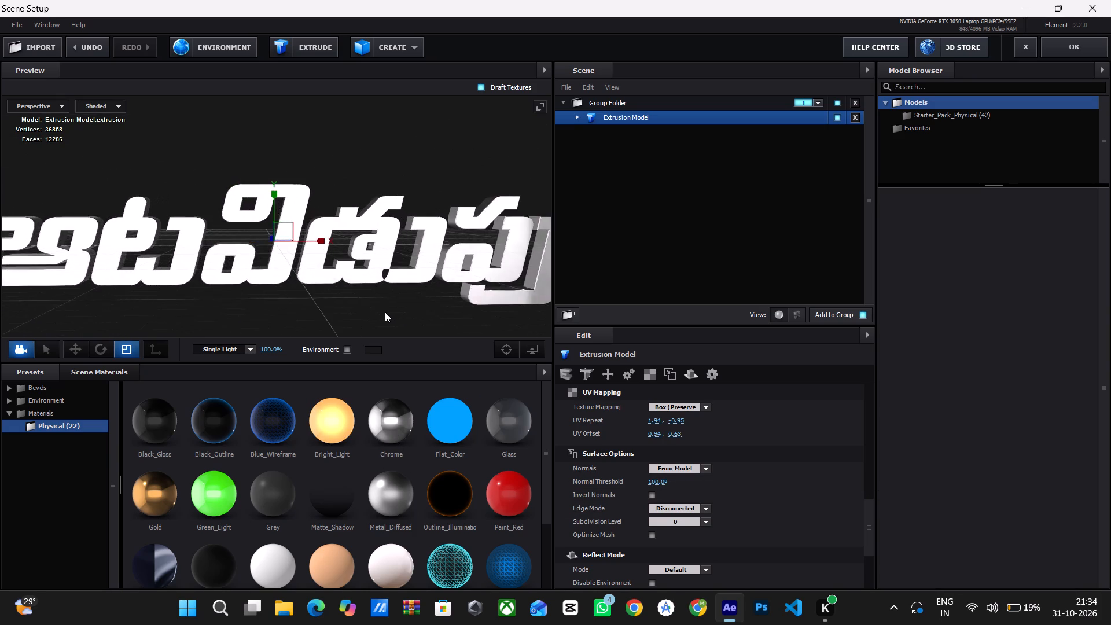
left_click_drag(385, 312, 369, 312)
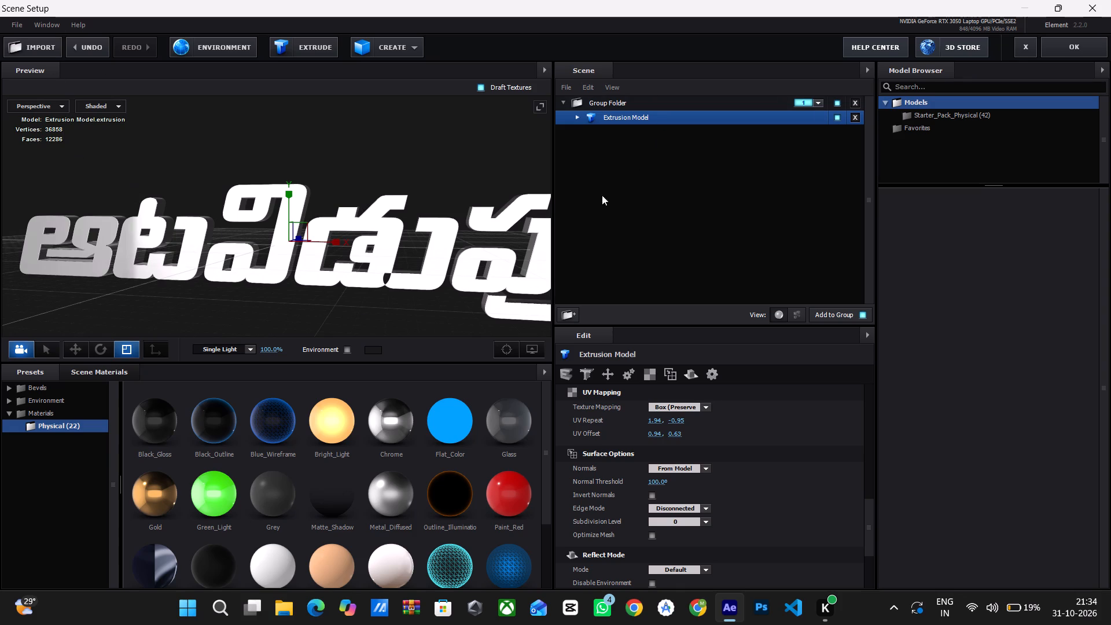
Check the 3D text from other angles and accept the Scene Setup to return to the composition.
left_click_drag(384, 300, 404, 325)
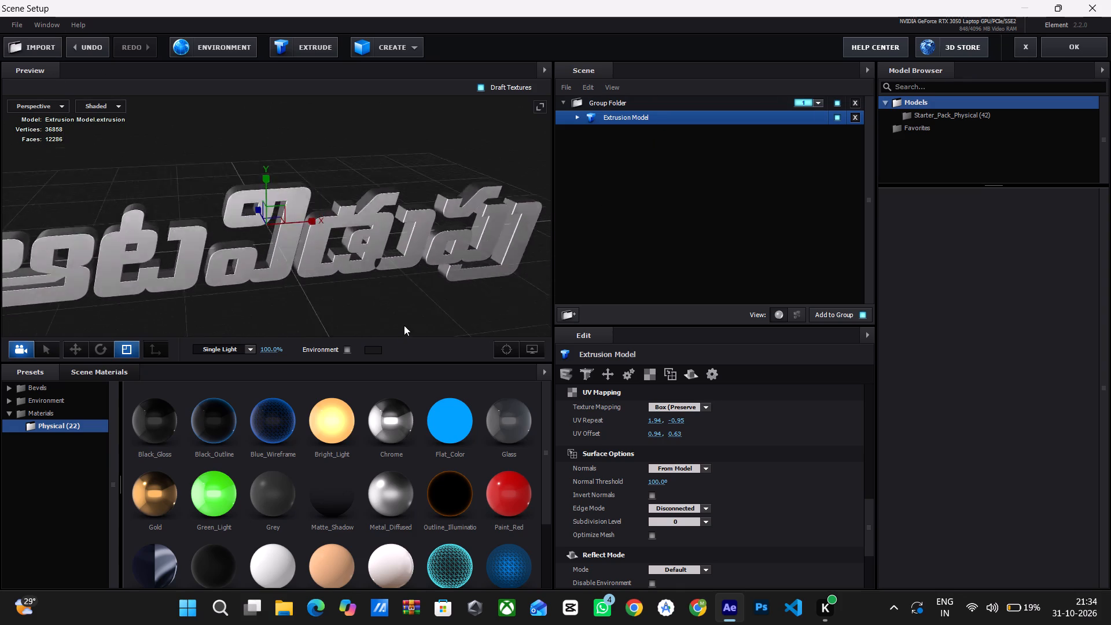
left_click_drag(404, 325, 391, 310)
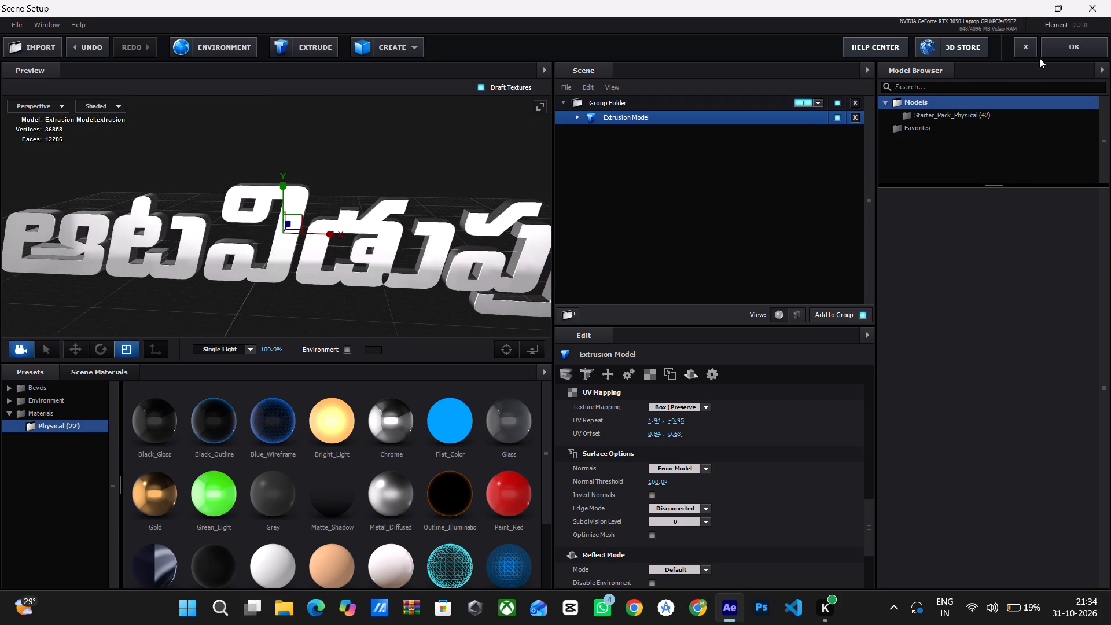
left_click(1047, 46)
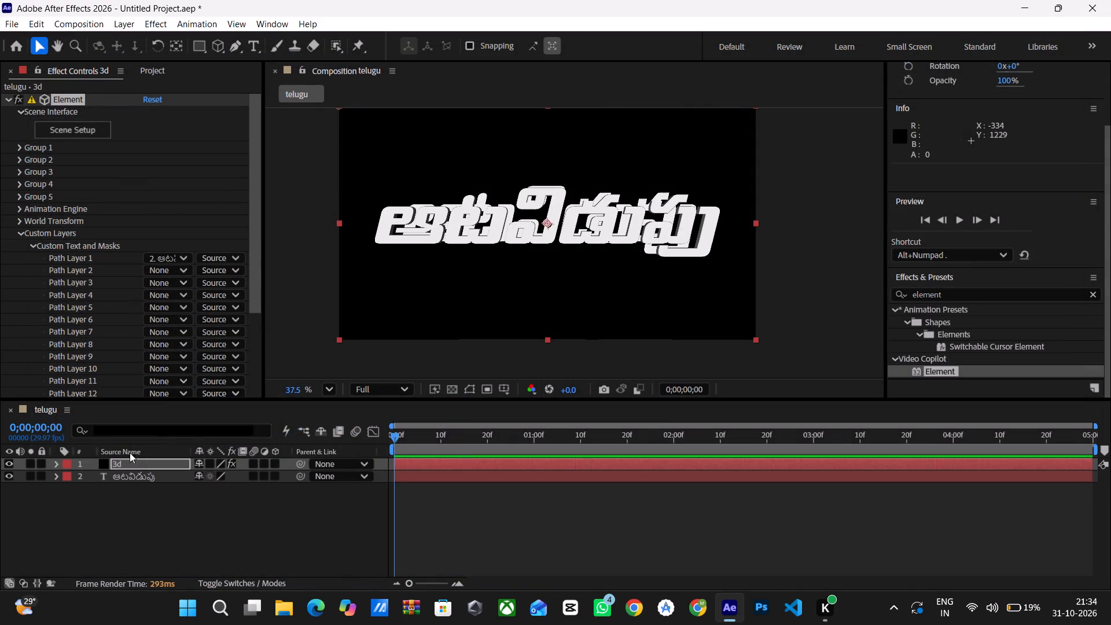
Turn off the visibility of the original ఆటవిడుపు text layer, mark it shy and hide shy layers in the timeline.
left_click(10, 475)
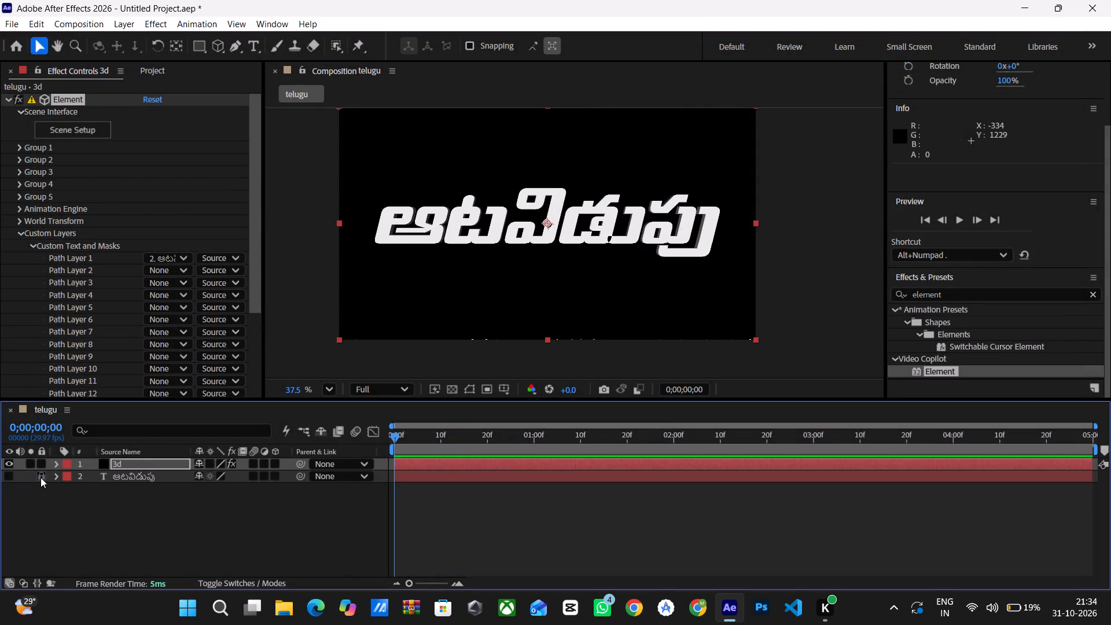
left_click(200, 478)
left_click(325, 433)
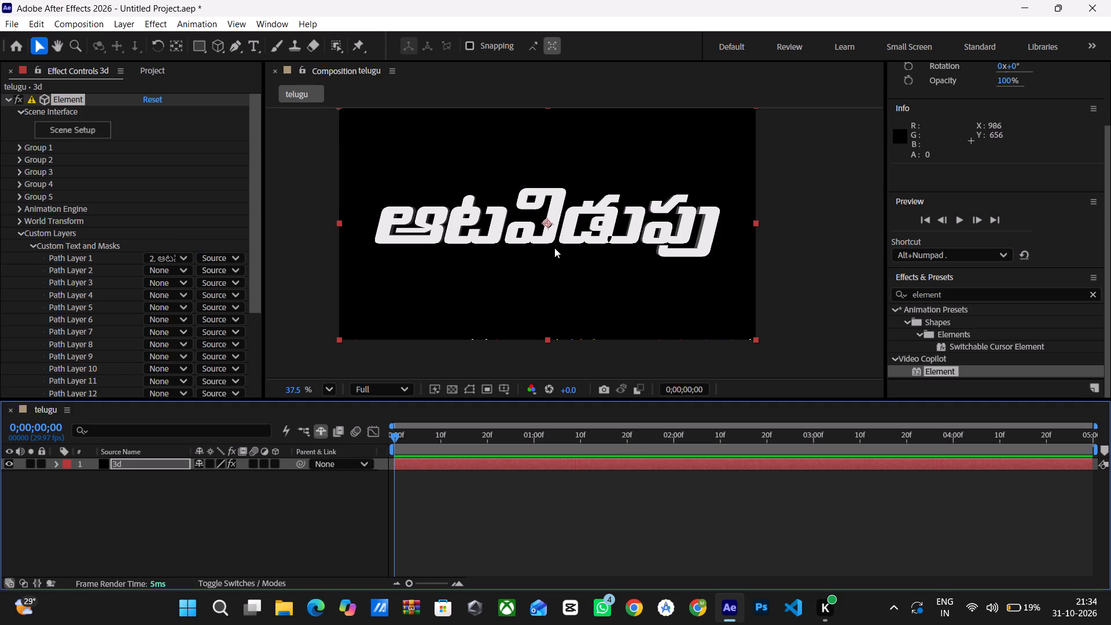
Shift the 3d layer slightly sideways in the composition to position about 970.7, 540.
left_click(676, 242)
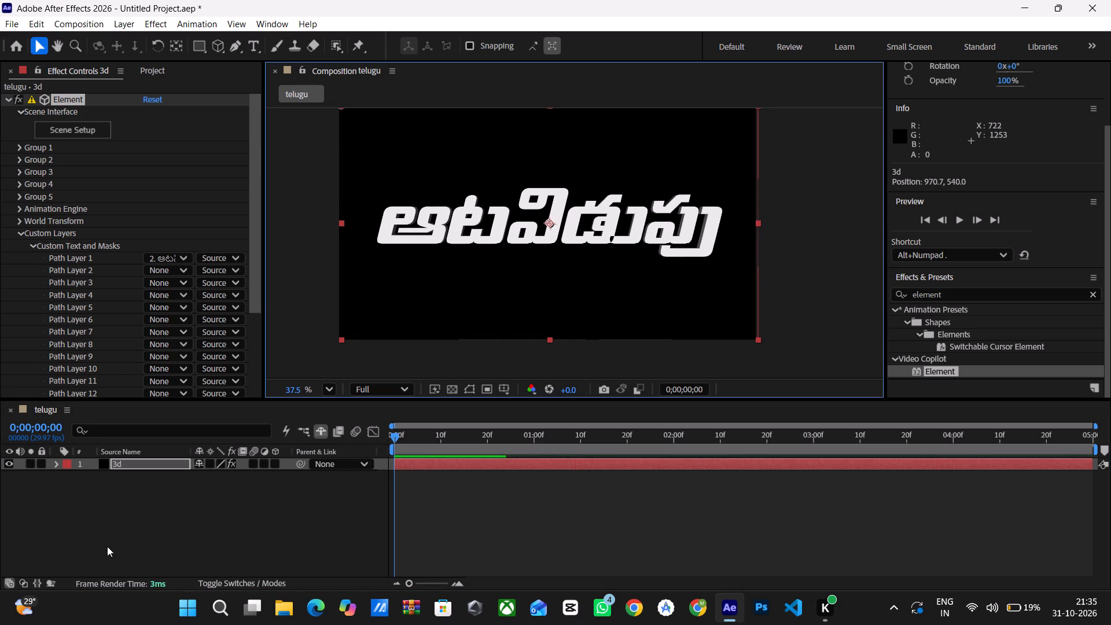
Add a new camera layer to the telugu composition with the default camera settings.
right_click(101, 513)
left_click(205, 334)
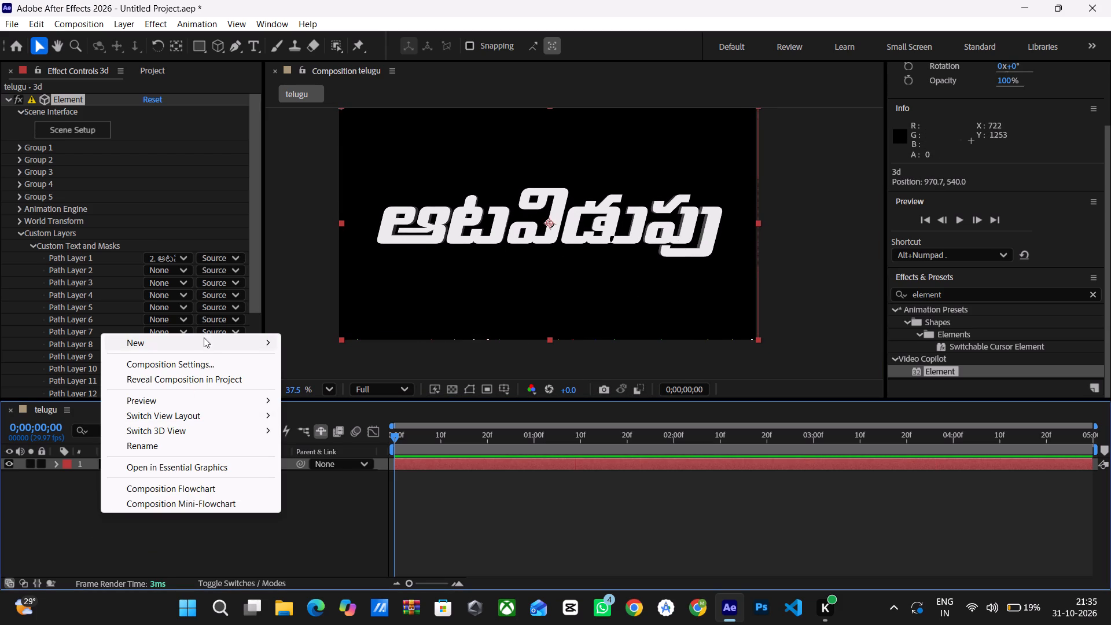
left_click(203, 345)
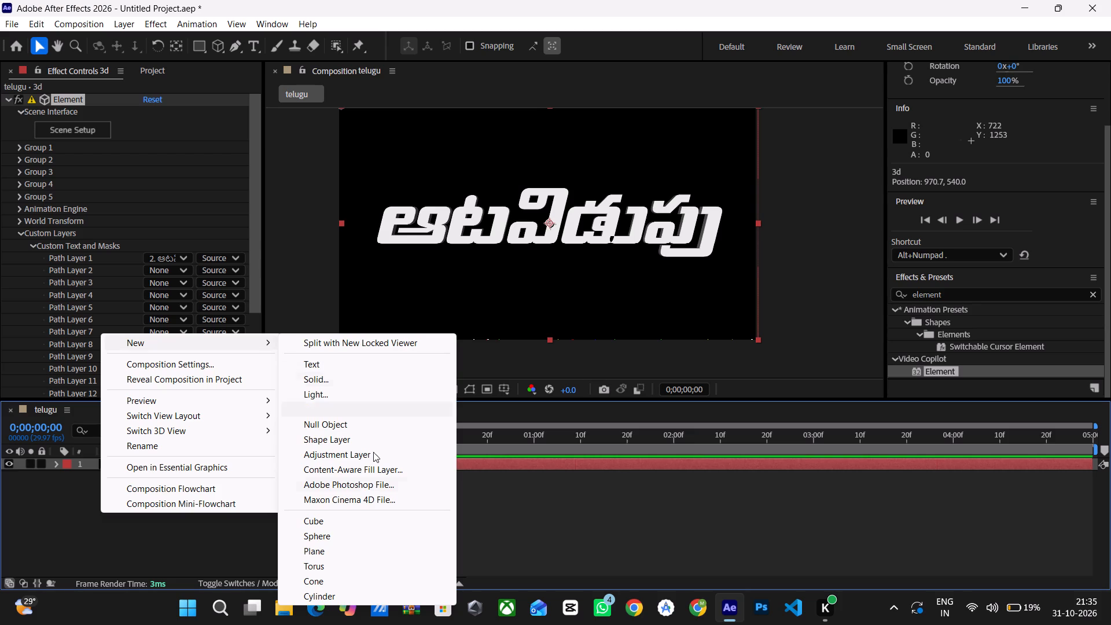
left_click(363, 413)
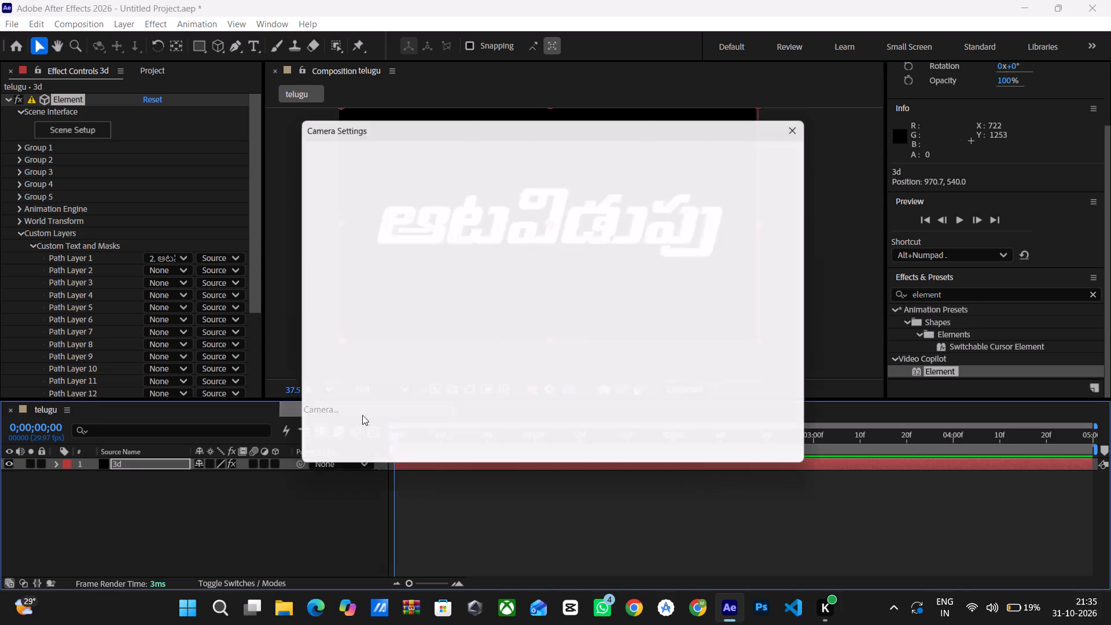
left_click(730, 445)
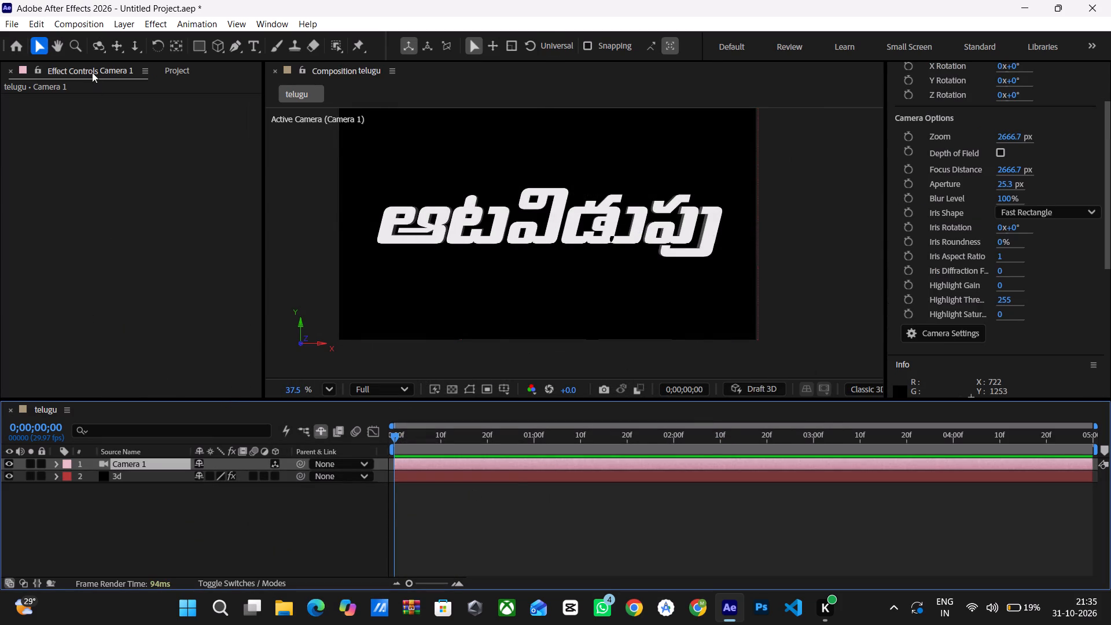
Orbit Camera 1 around the 3D text so the word's far end recedes and its extruded sides show.
left_click(98, 53)
left_click_drag(490, 266, 507, 274)
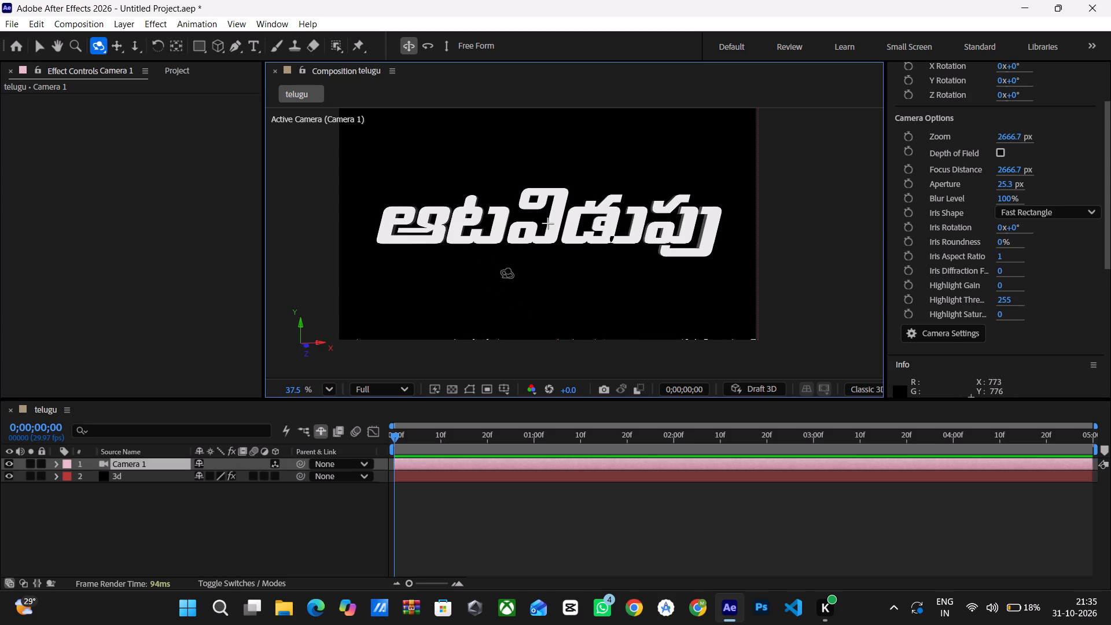
left_click_drag(507, 274, 512, 265)
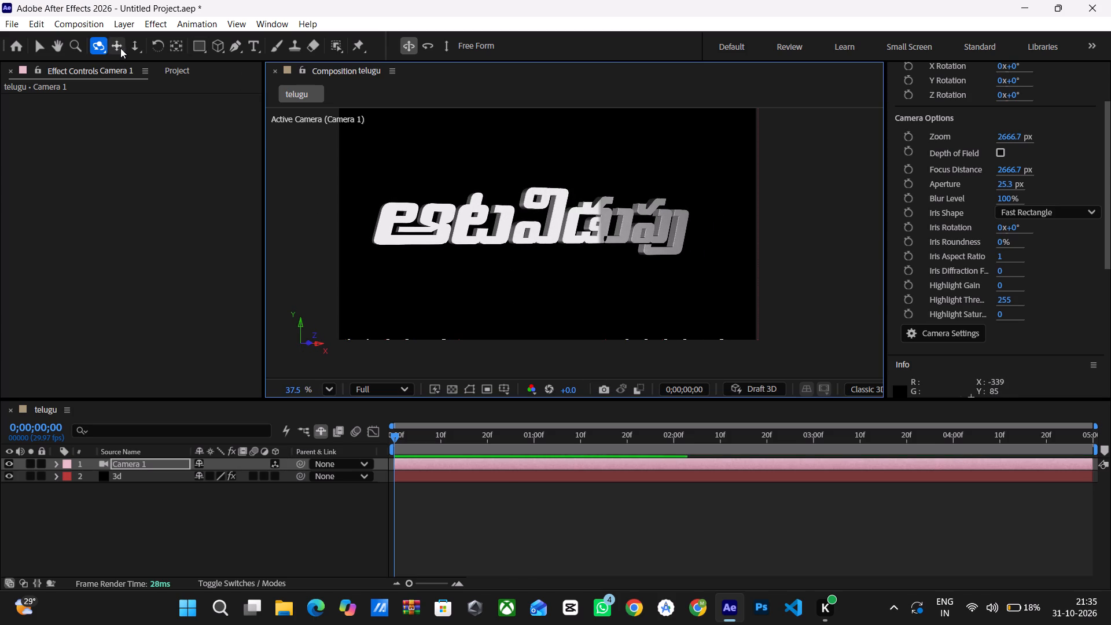
Pan Camera 1 slightly and dolly it closer so the 3D text appears larger in the frame.
left_click(120, 47)
left_click(428, 244)
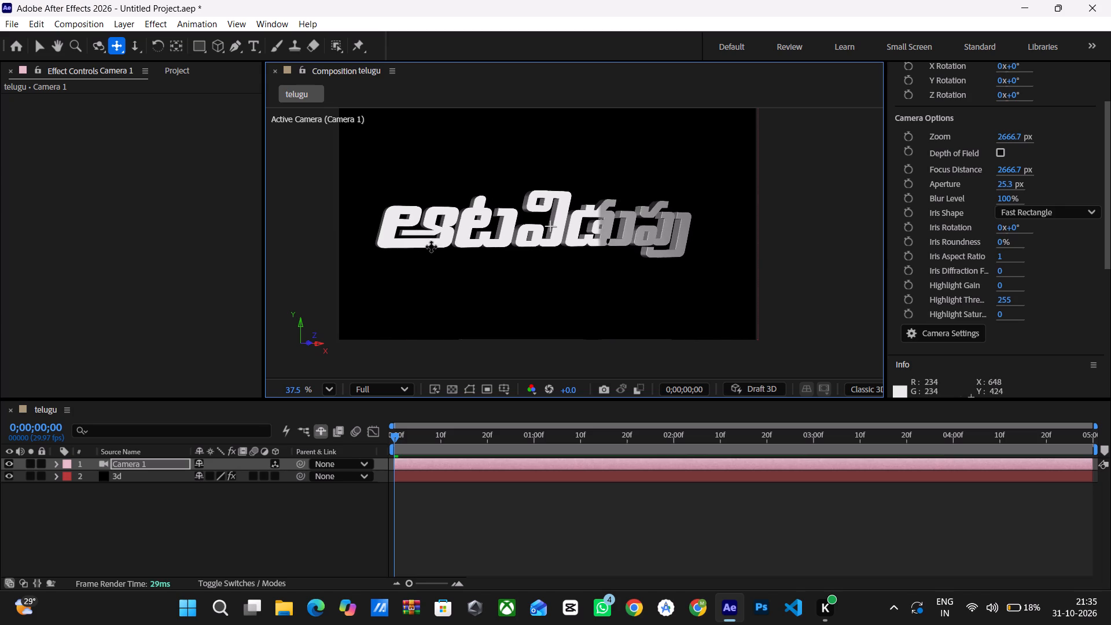
left_click(137, 48)
left_click_drag(454, 278, 458, 307)
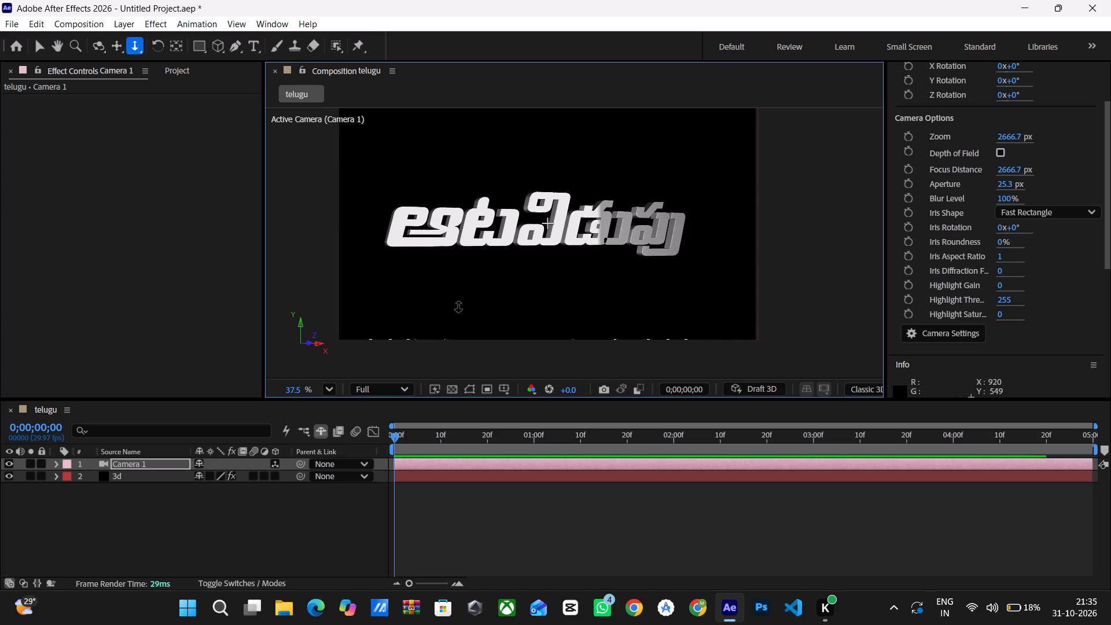
left_click_drag(458, 307, 469, 272)
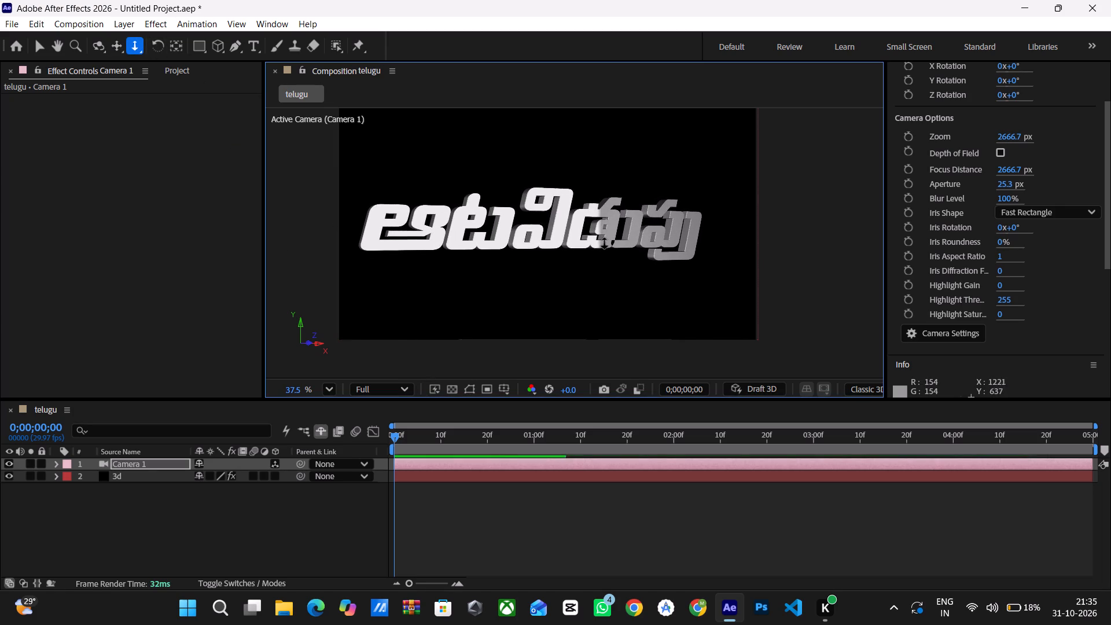
left_click(606, 243)
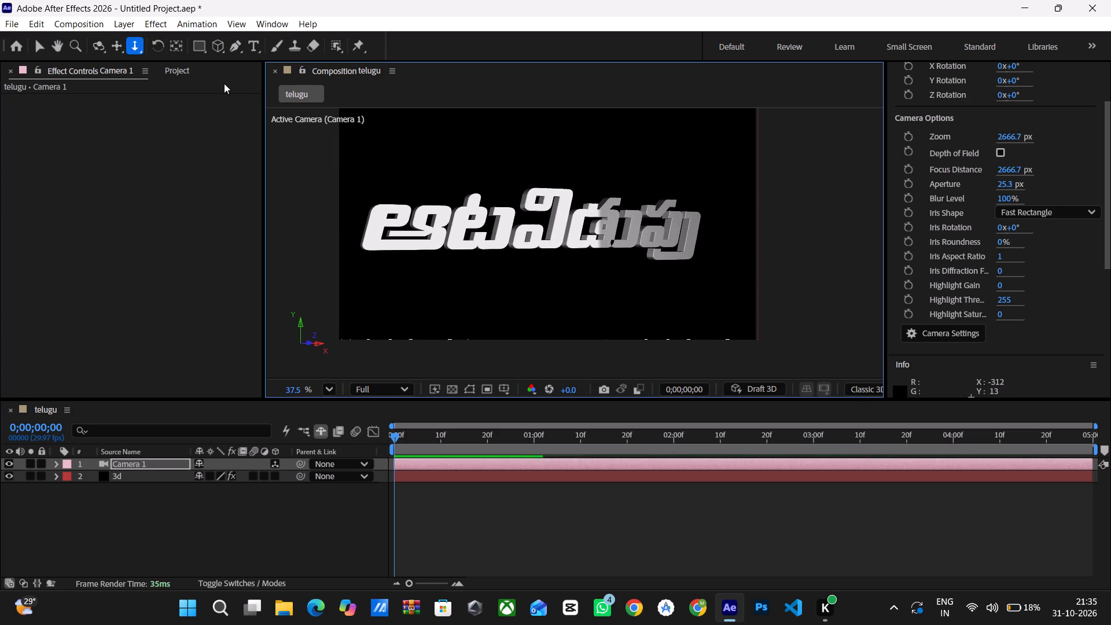
Orbit Camera 1 again so the 3D text slopes upward toward its last letter.
left_click(95, 52)
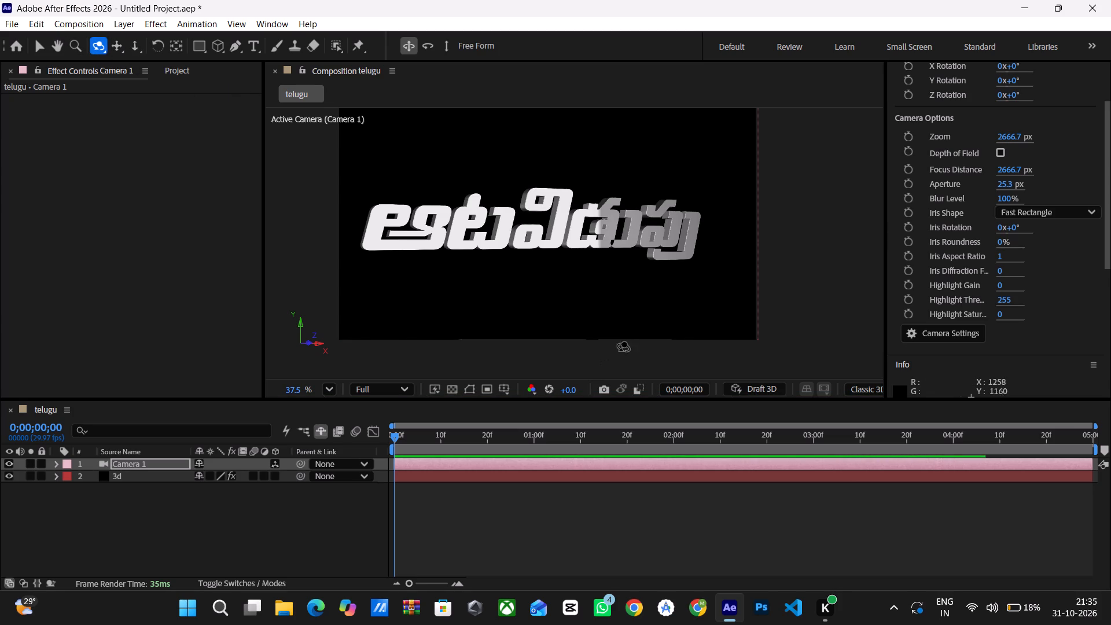
left_click_drag(617, 276, 611, 273)
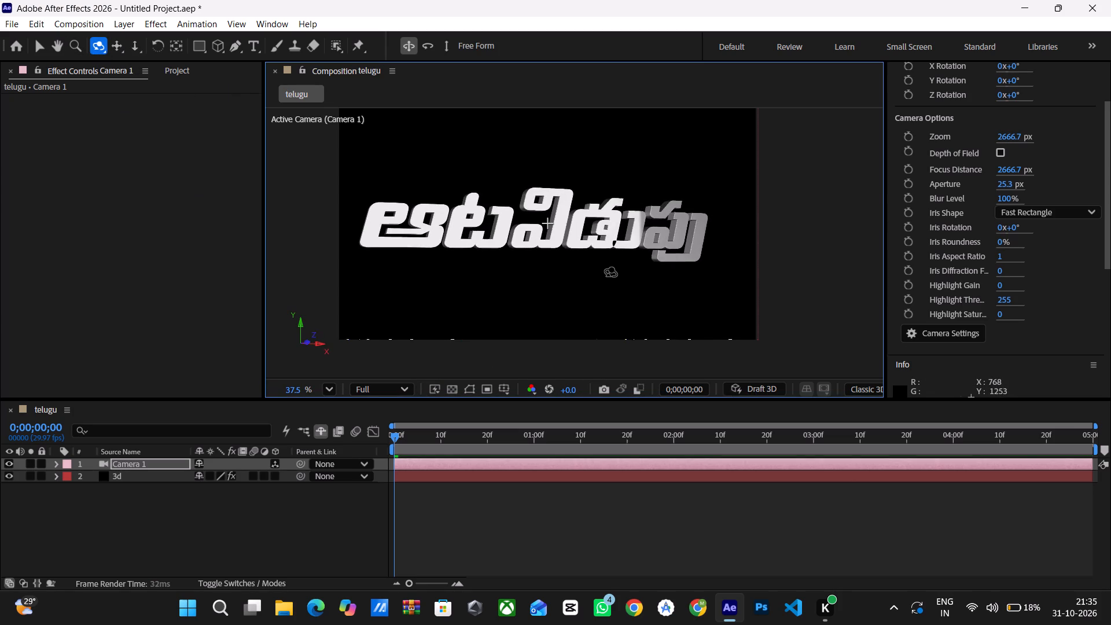
left_click_drag(611, 273, 610, 284)
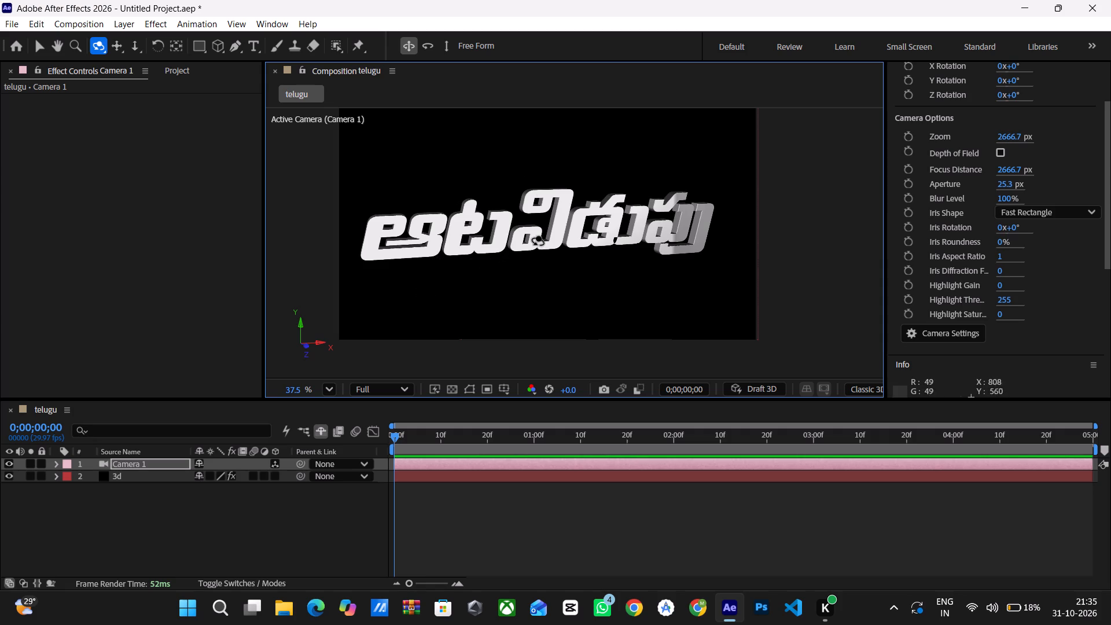
Reposition the 3d layer in the composition to about 978.7, 540.
left_click(43, 51)
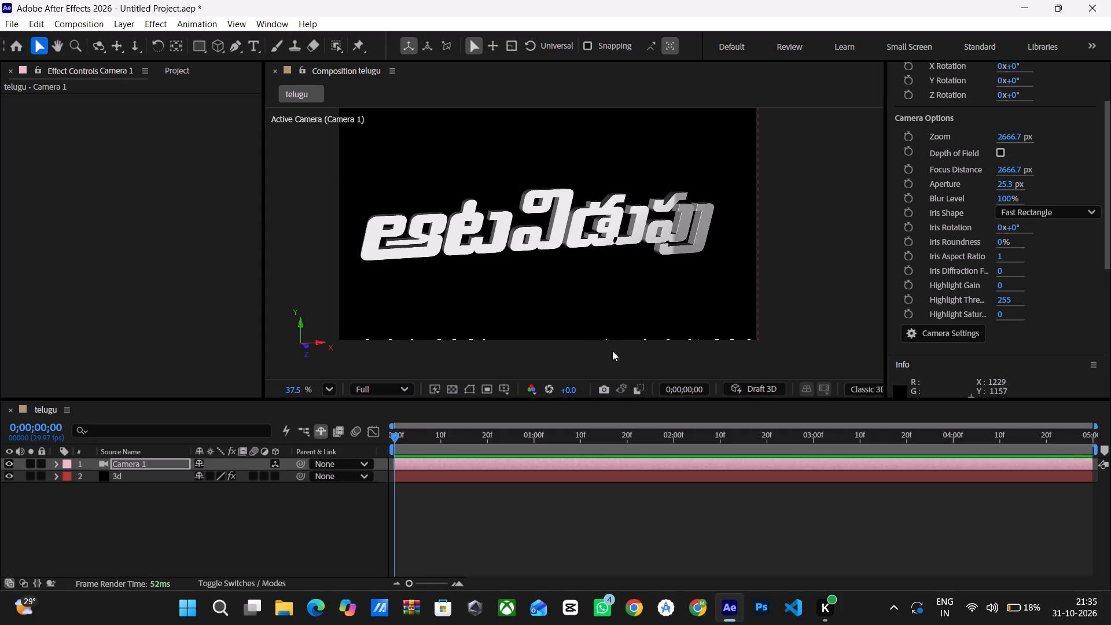
left_click(552, 240)
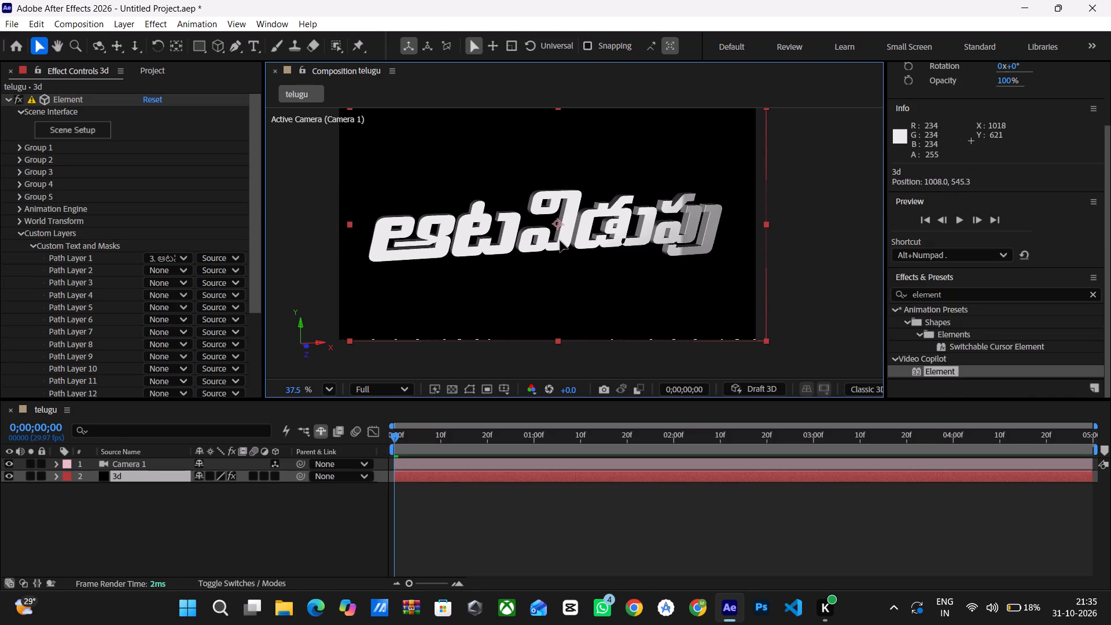
left_click(549, 223)
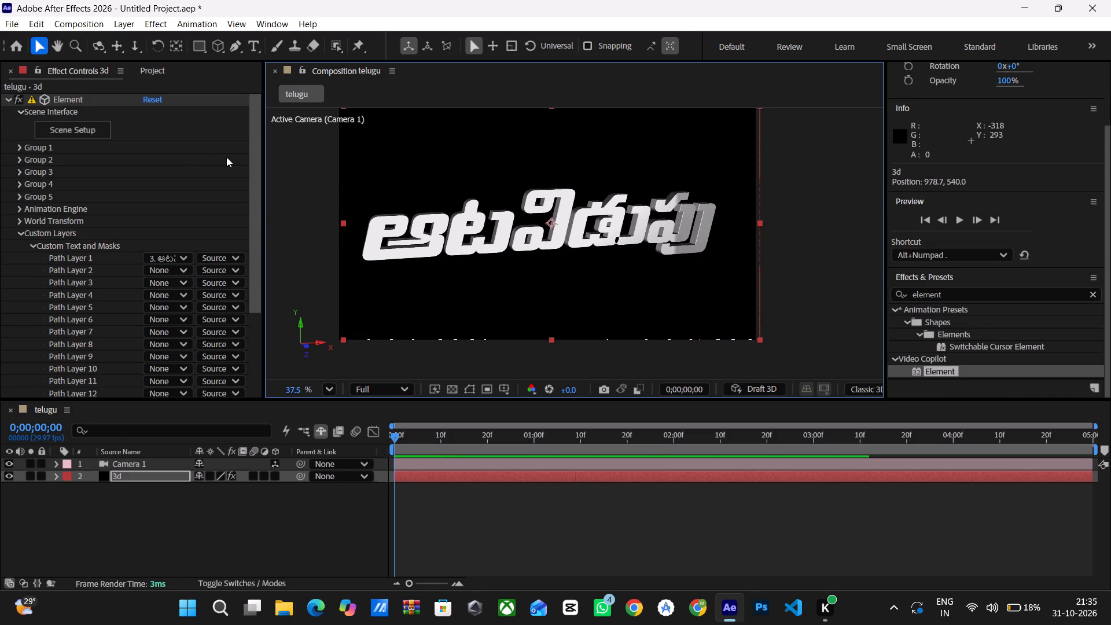
Dolly Camera 1 back from the text to position about 85.1, 147.8, -2548.3 and deselect the layers.
left_click(131, 47)
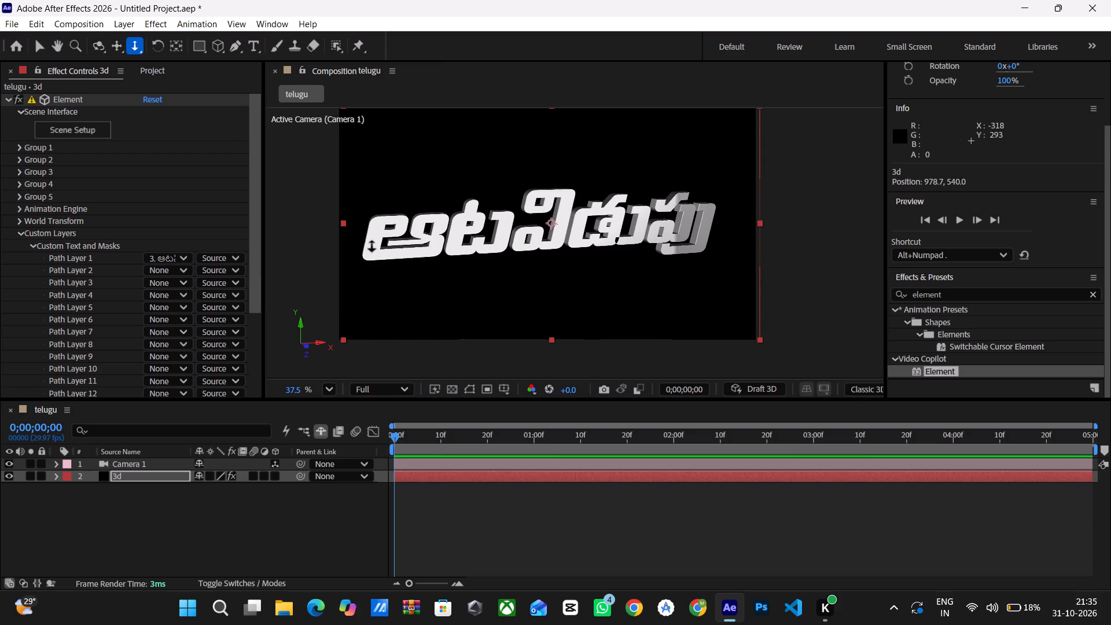
left_click_drag(531, 225, 532, 247)
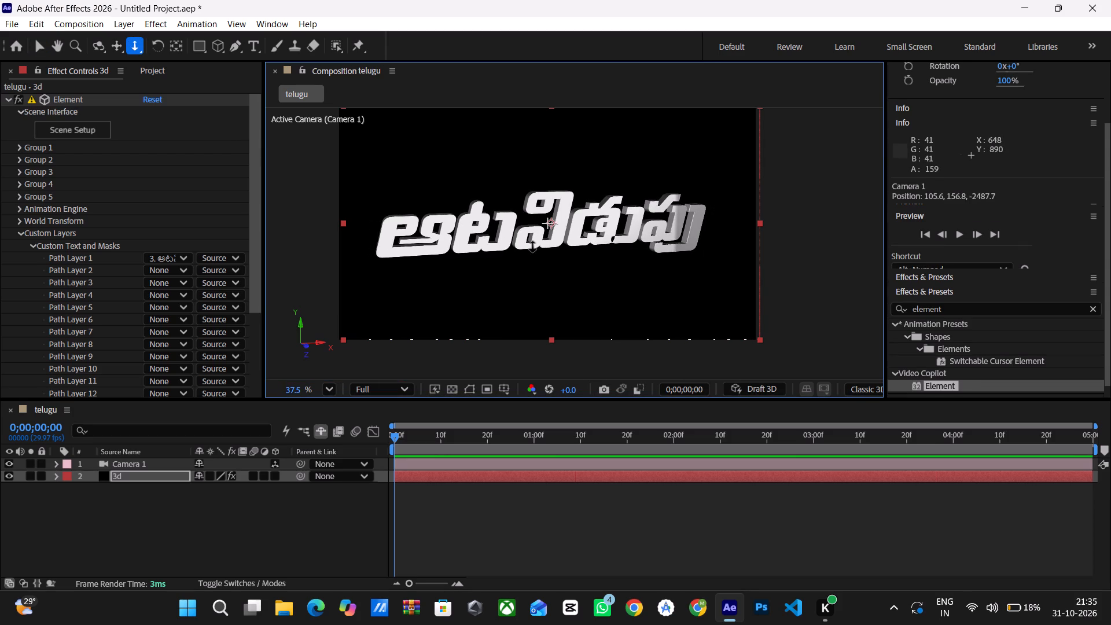
left_click_drag(532, 247, 533, 255)
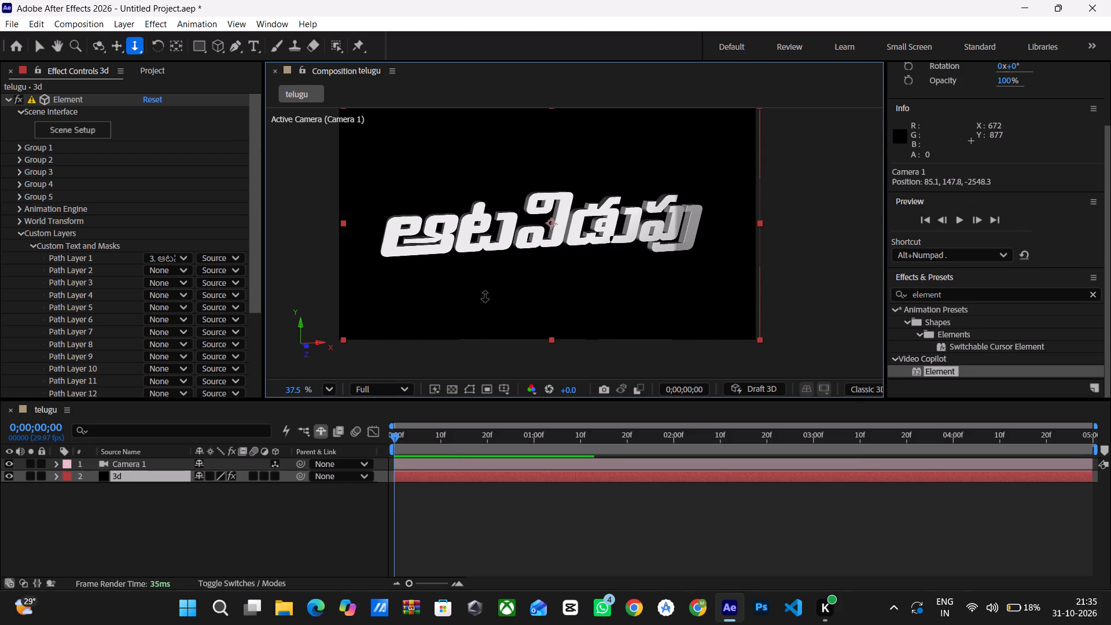
left_click(244, 533)
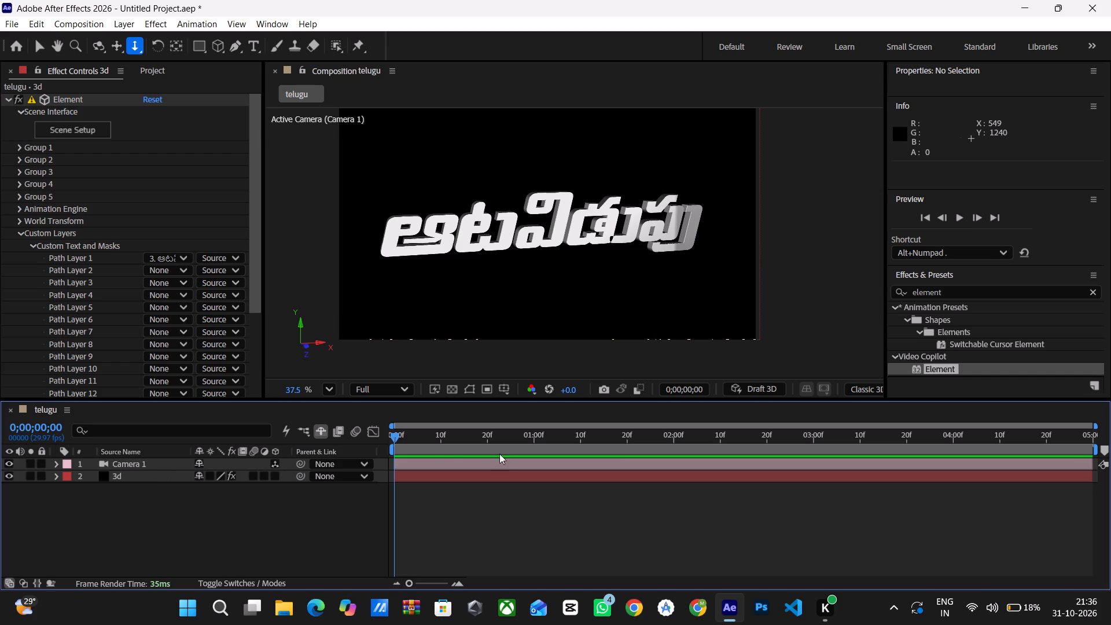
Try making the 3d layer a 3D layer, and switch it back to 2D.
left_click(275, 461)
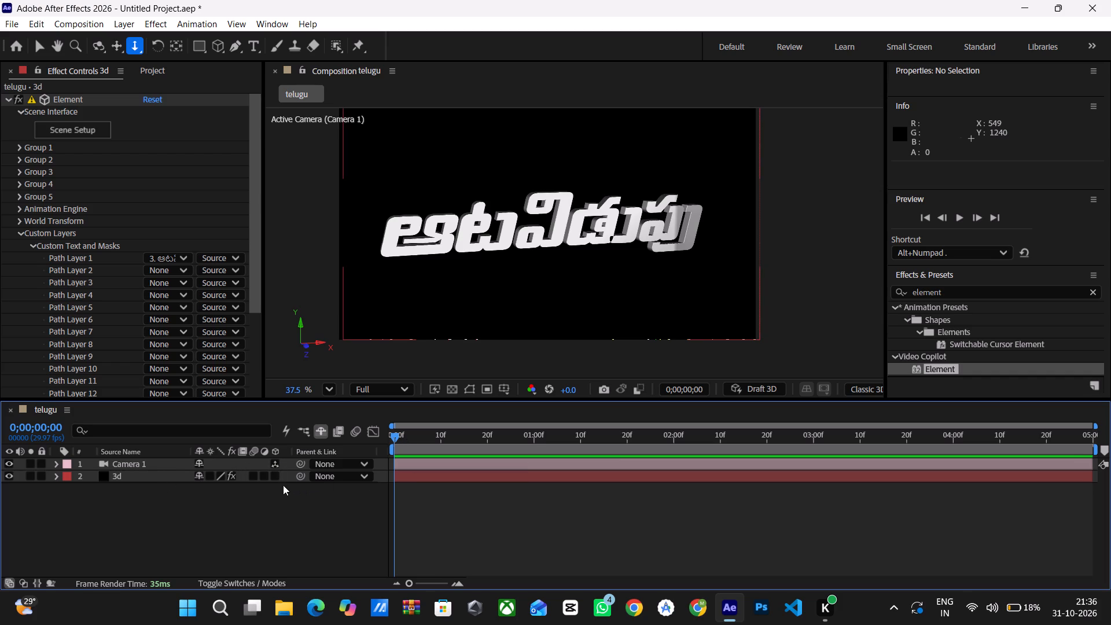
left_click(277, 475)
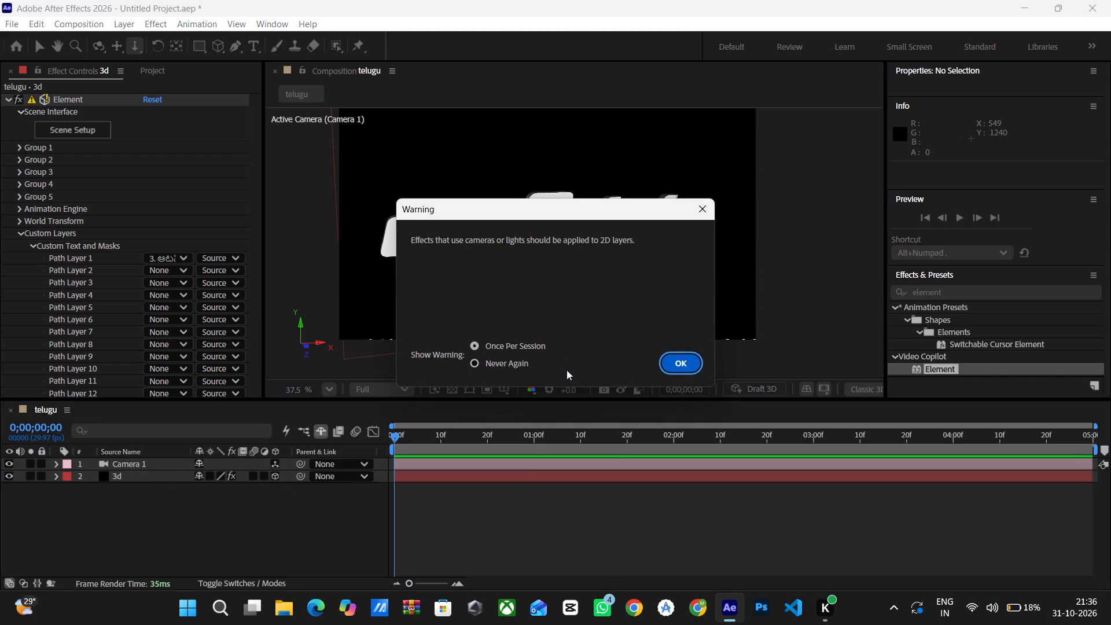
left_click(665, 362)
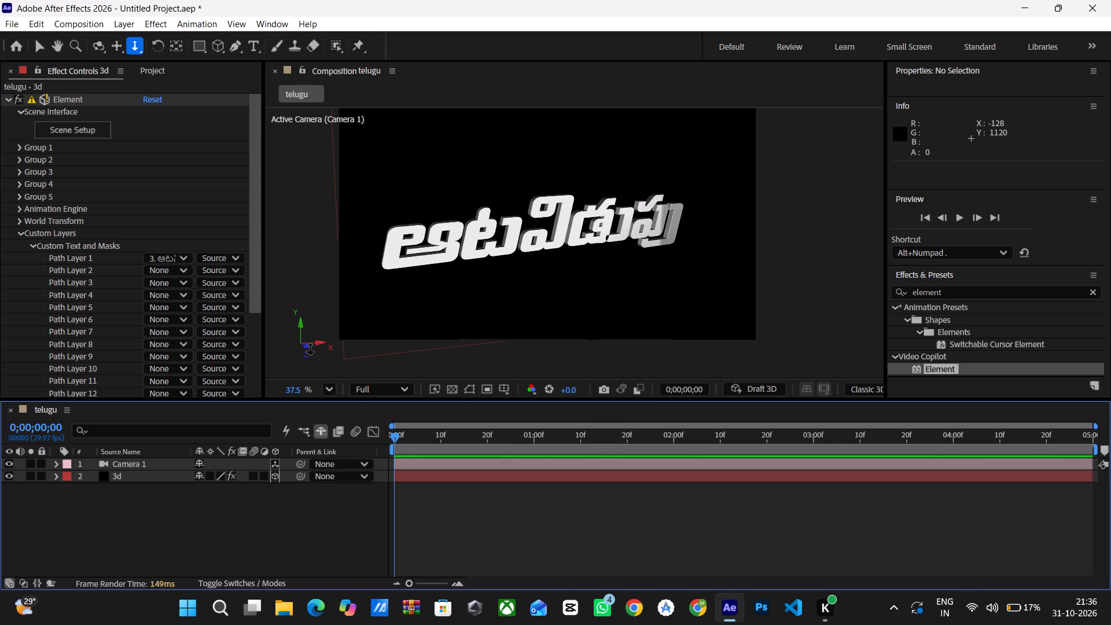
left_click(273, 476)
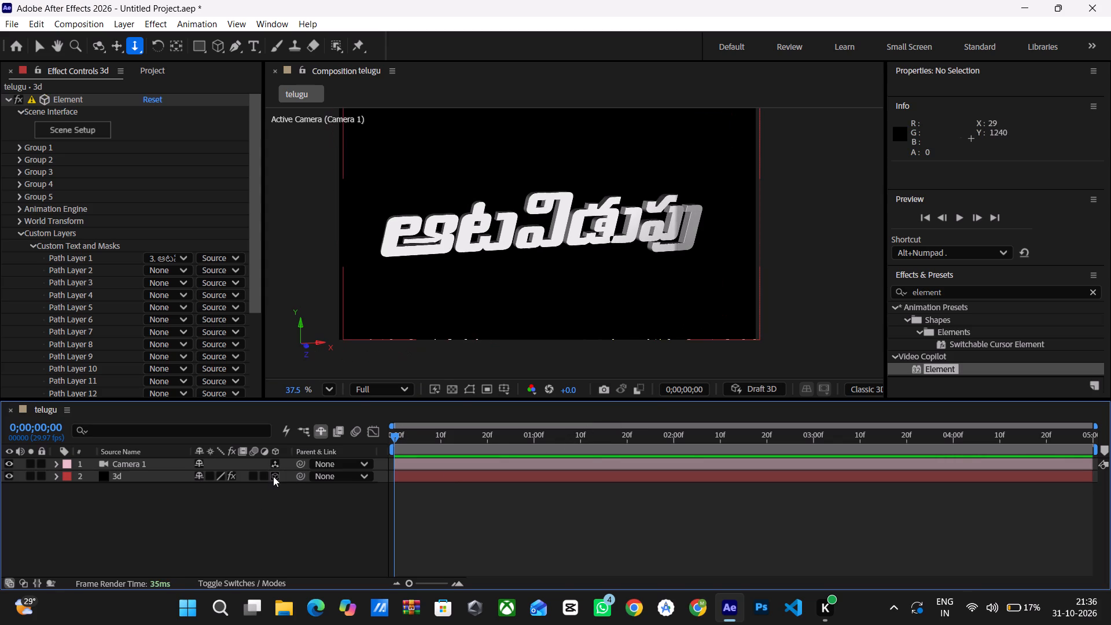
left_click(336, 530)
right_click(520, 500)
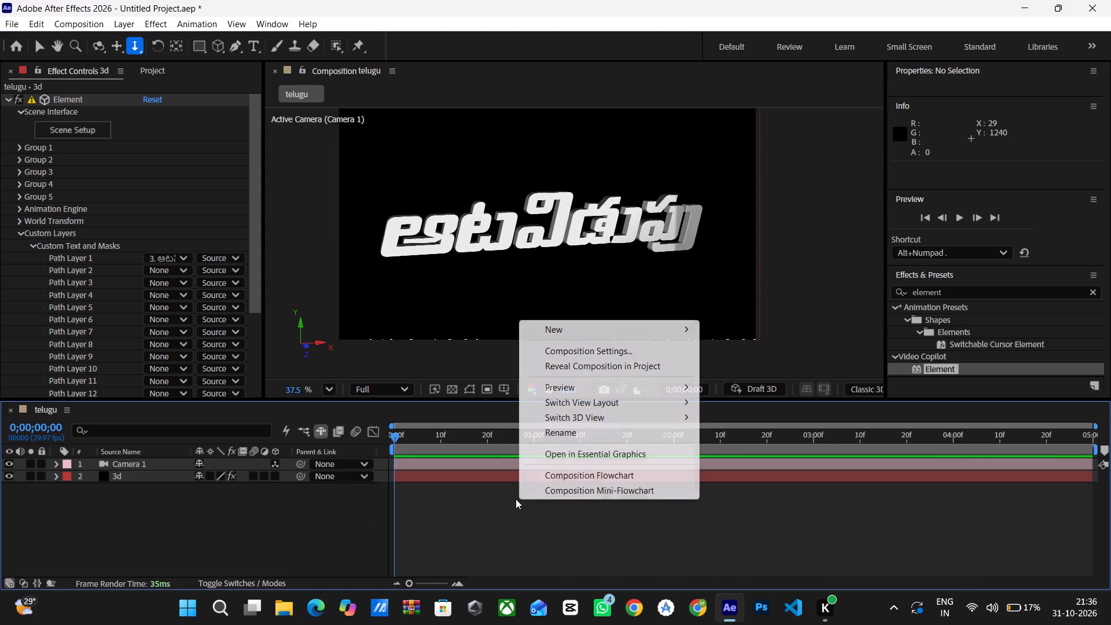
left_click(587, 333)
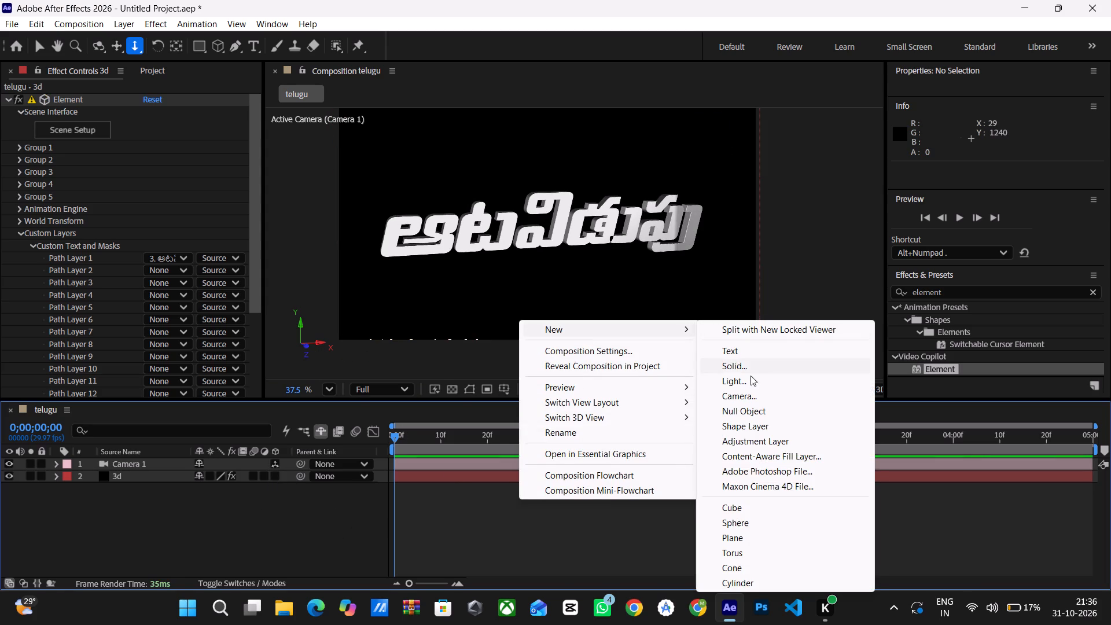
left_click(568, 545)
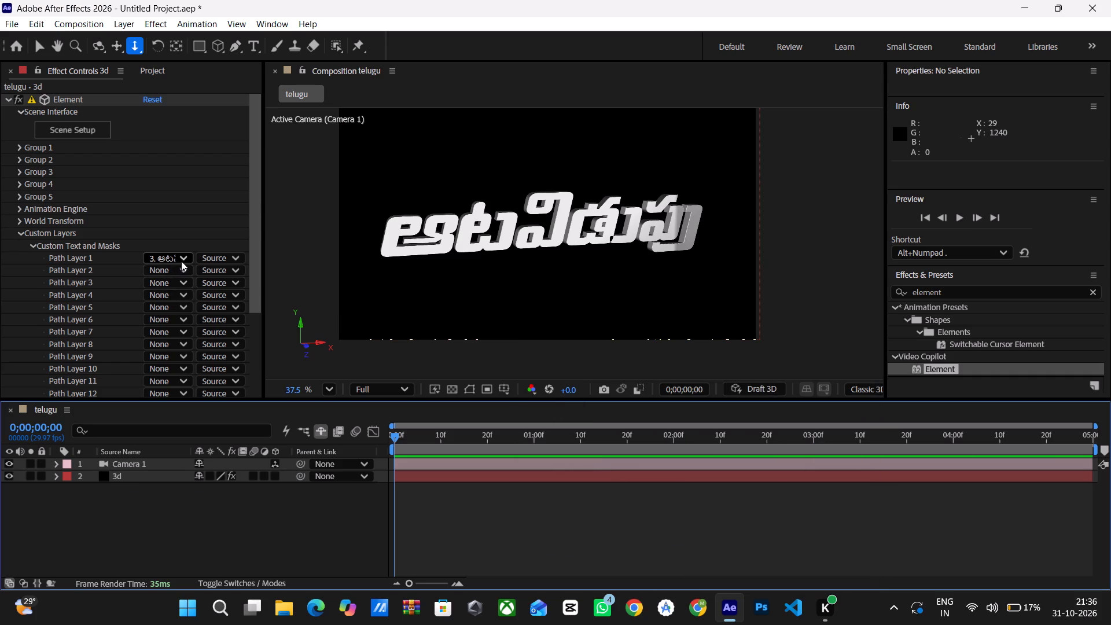
Enable Multi-Object in Group 1's Particle Look settings of the Element effect, leaving its keyframing switched off.
left_click(18, 237)
left_click(17, 151)
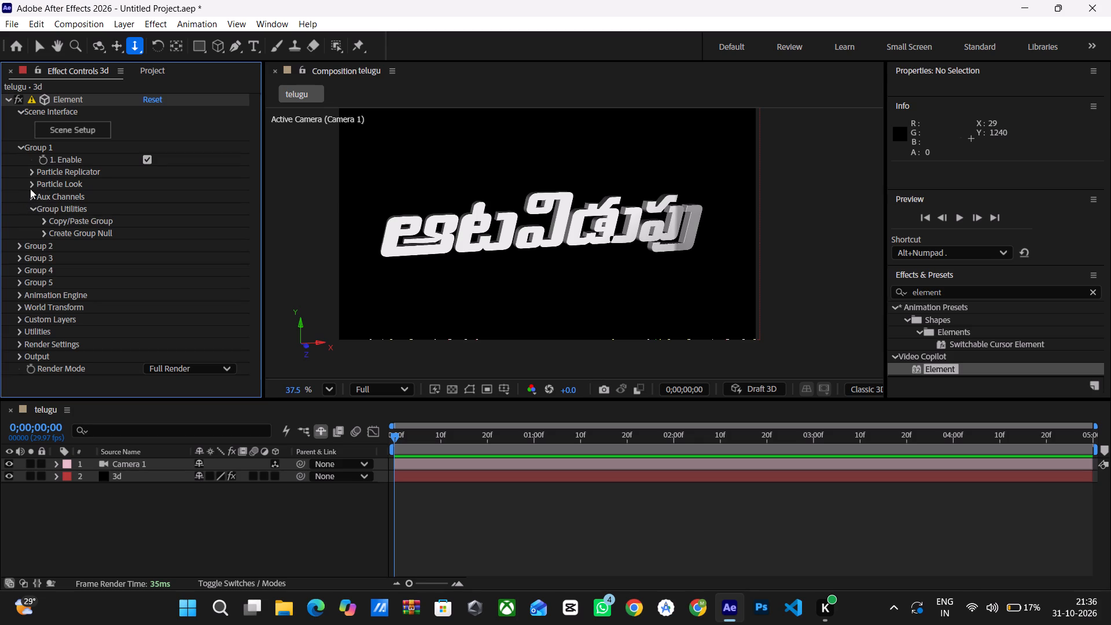
left_click(34, 182)
scroll(82, 236, "down", 1)
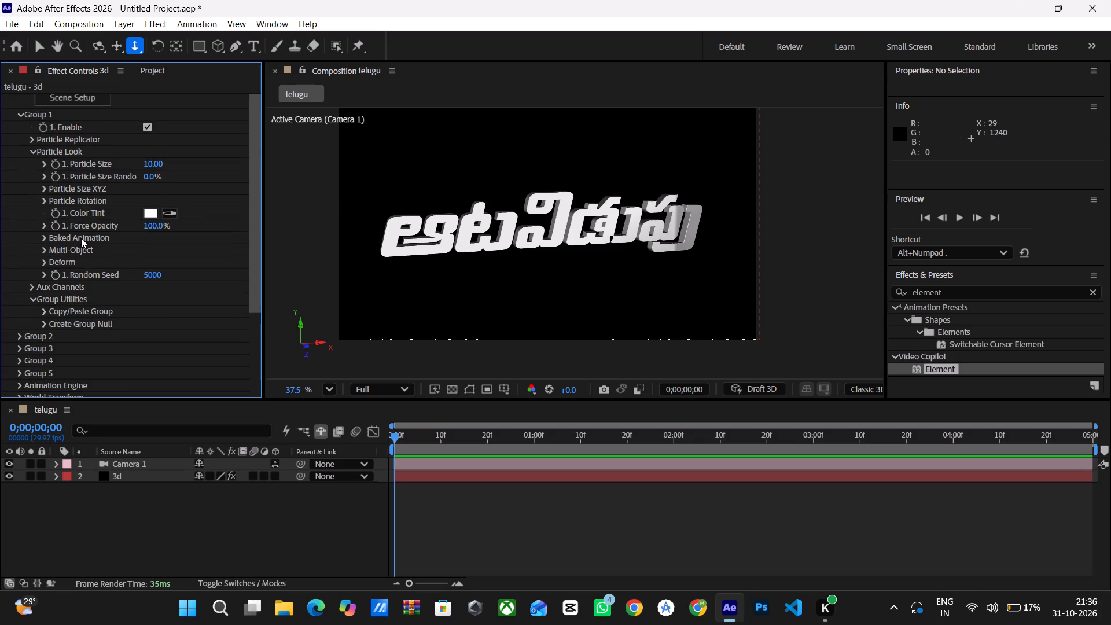
scroll(38, 284, "down", 1)
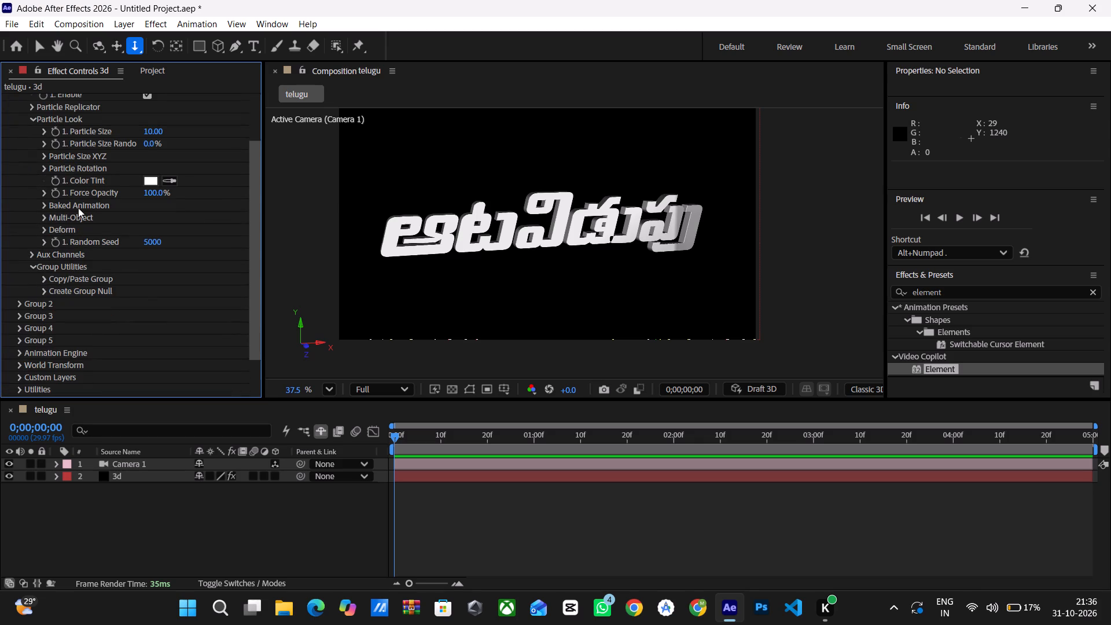
left_click(47, 218)
left_click(65, 230)
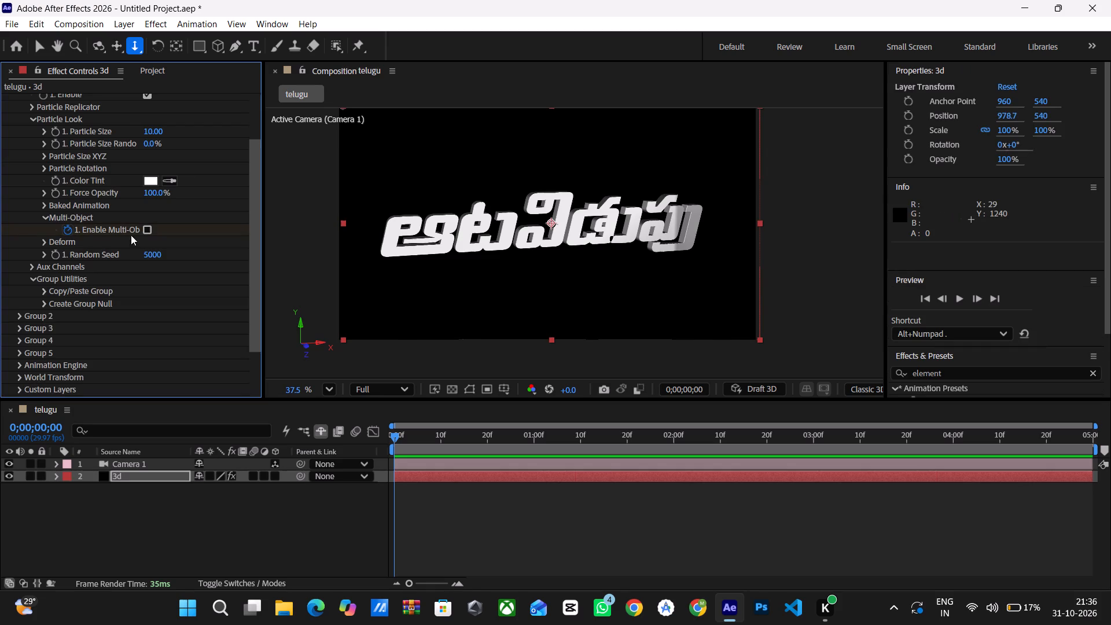
left_click(145, 231)
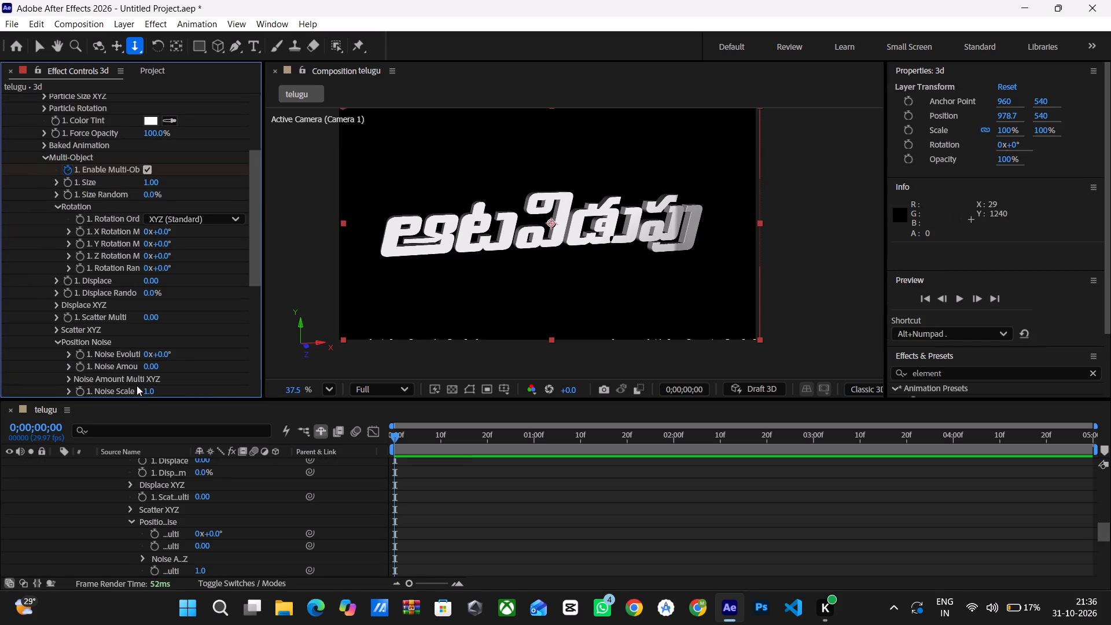
left_click(67, 170)
left_click(67, 170)
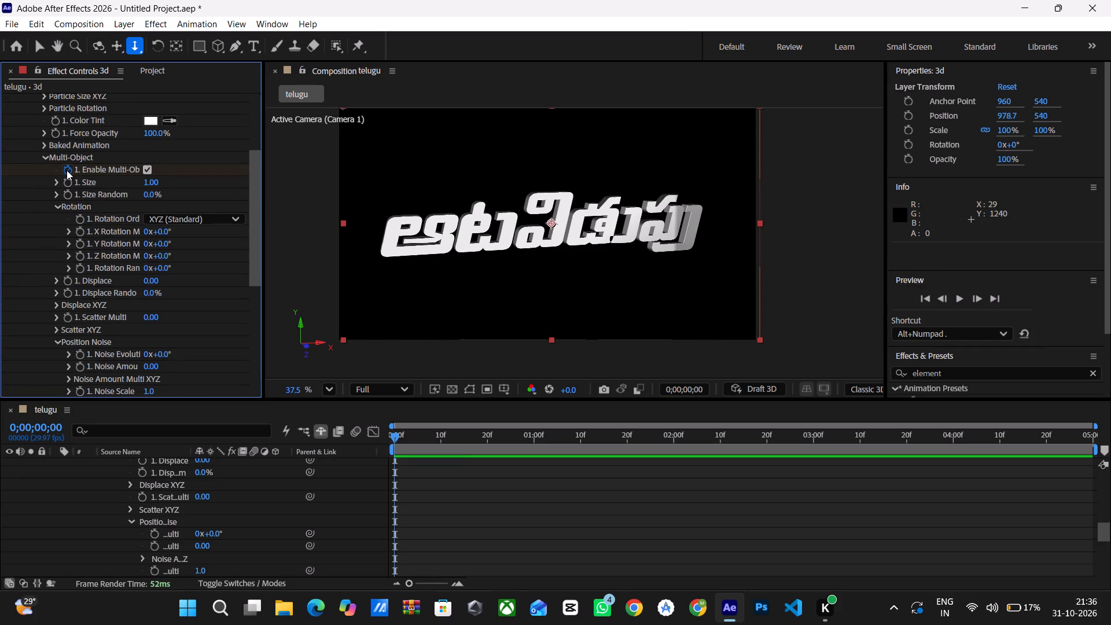
left_click(67, 170)
Enable keyframing for Multi-Object X, Y and Z Rotation and Rotation Random at 0;00;00;00.
left_click(80, 230)
left_click(82, 244)
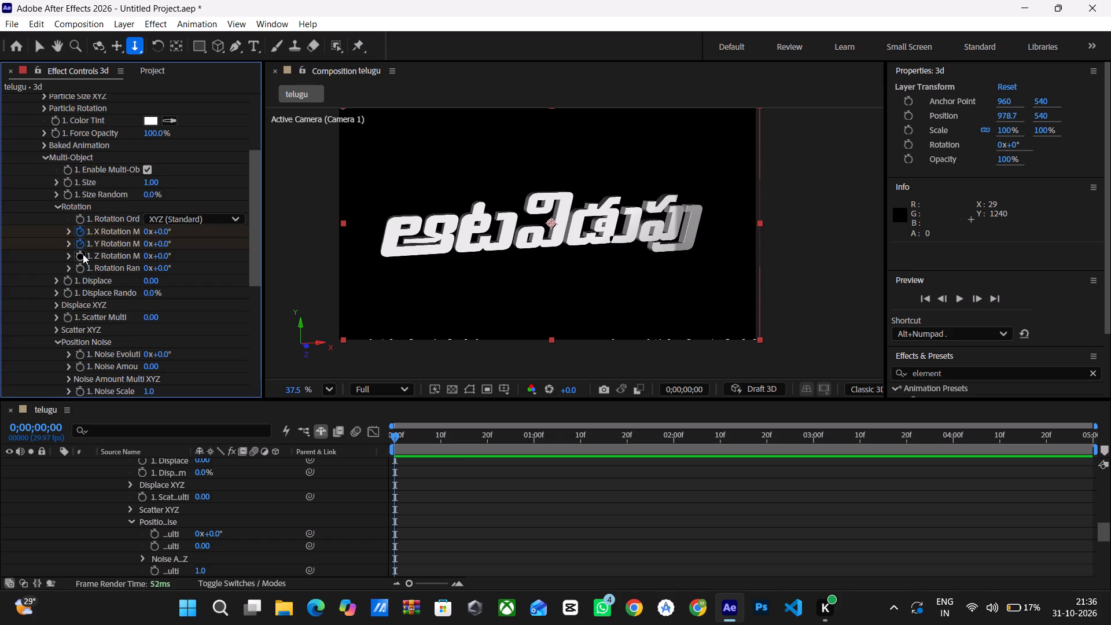
left_click(83, 254)
left_click(82, 264)
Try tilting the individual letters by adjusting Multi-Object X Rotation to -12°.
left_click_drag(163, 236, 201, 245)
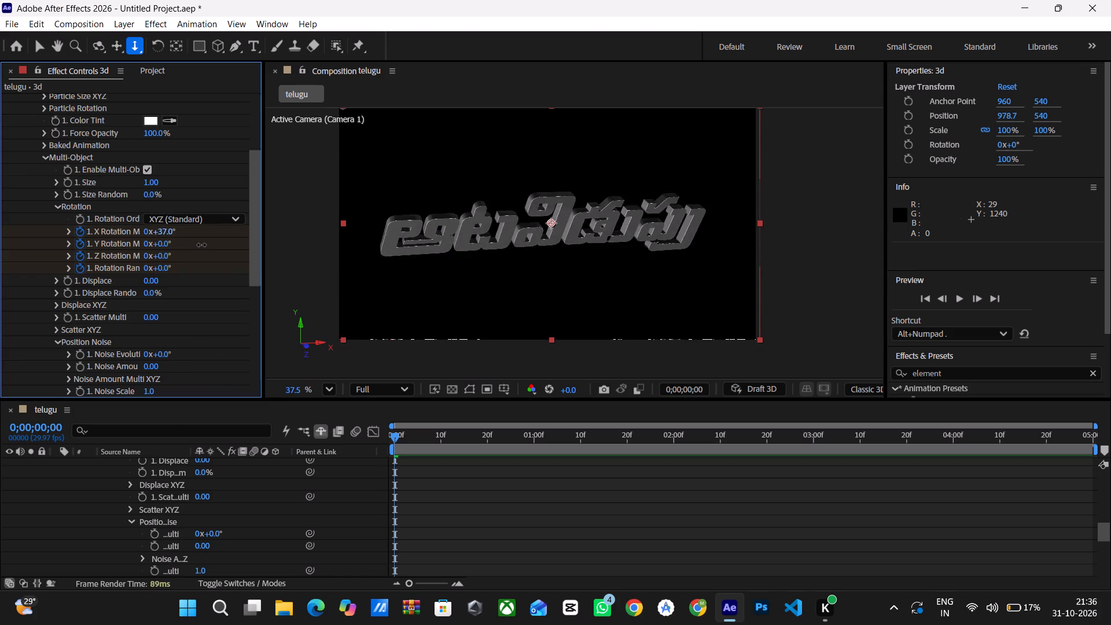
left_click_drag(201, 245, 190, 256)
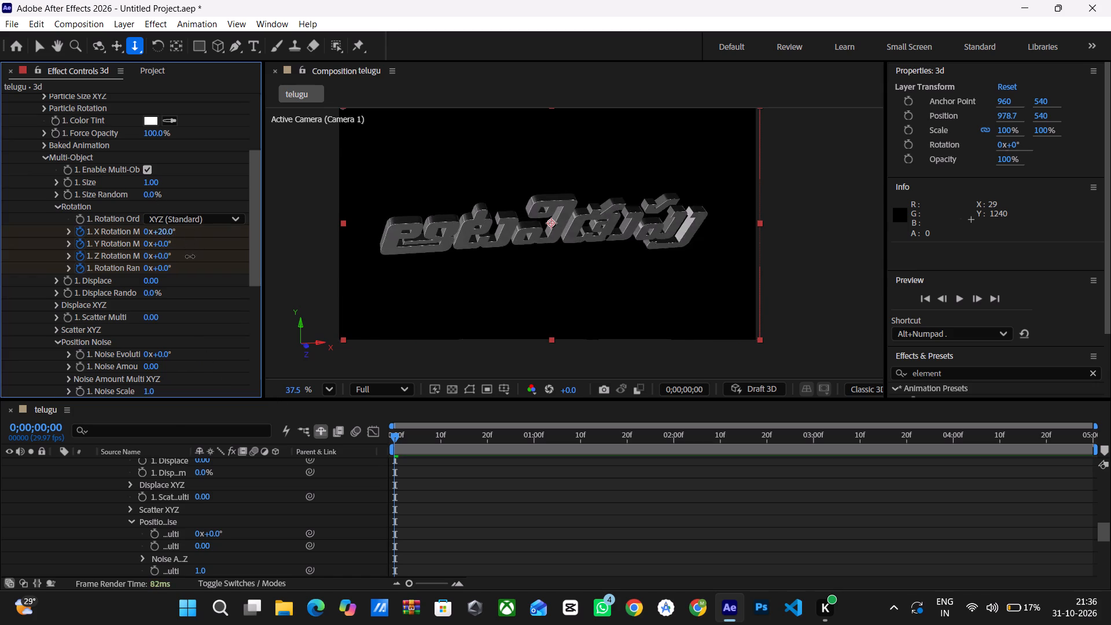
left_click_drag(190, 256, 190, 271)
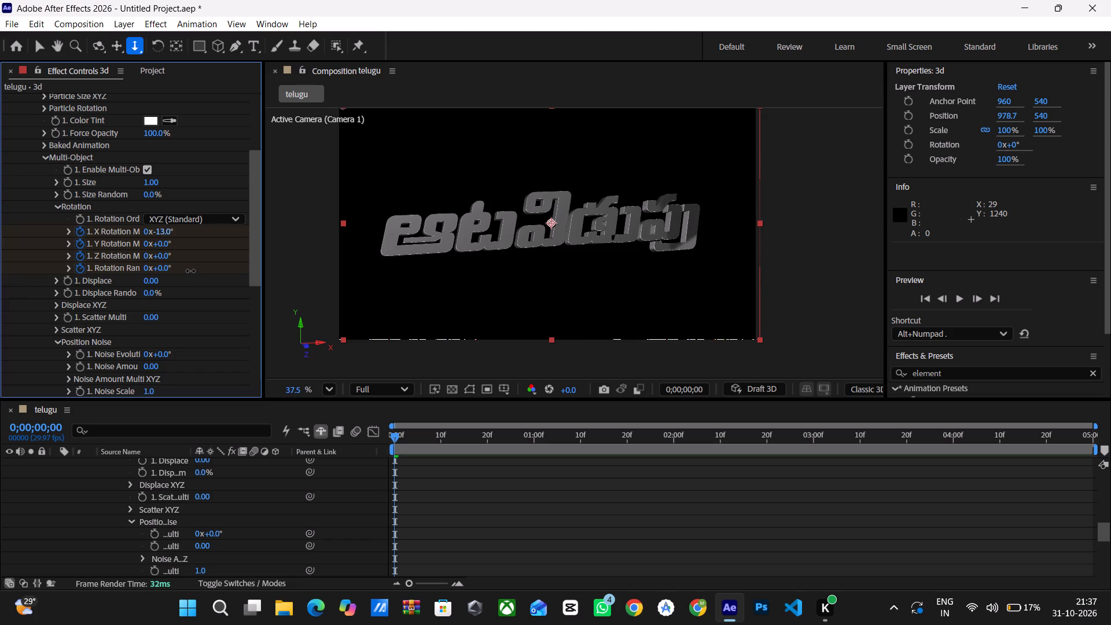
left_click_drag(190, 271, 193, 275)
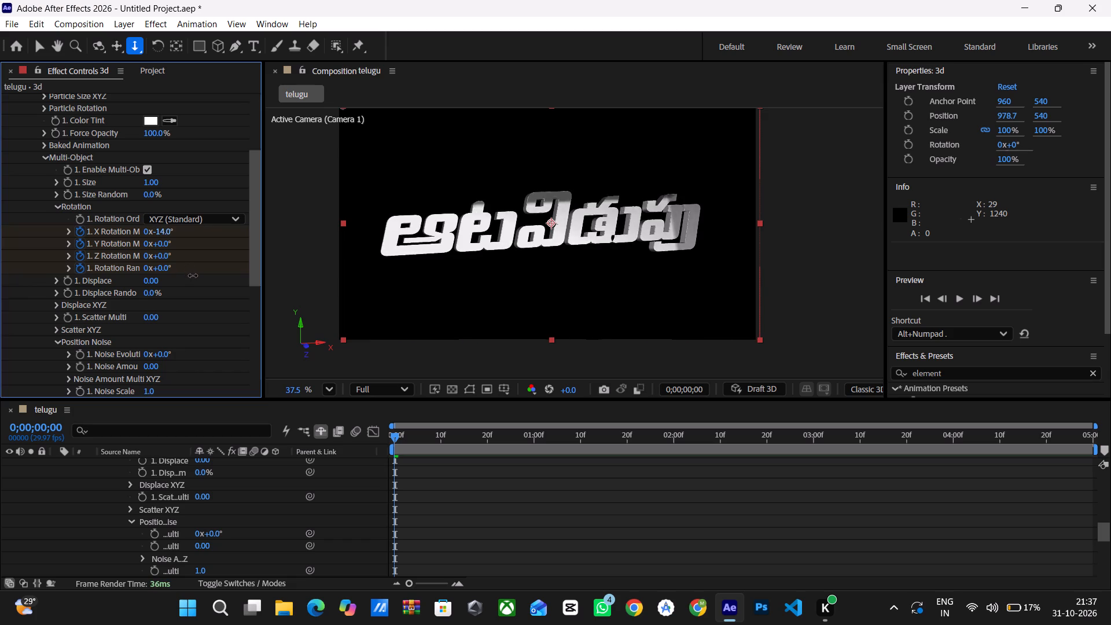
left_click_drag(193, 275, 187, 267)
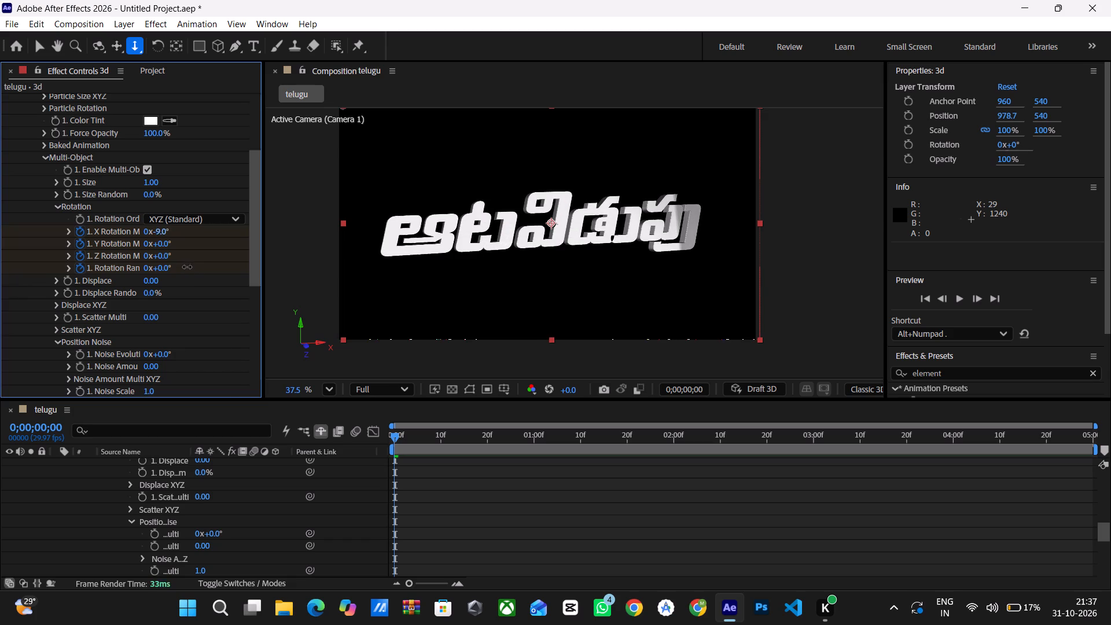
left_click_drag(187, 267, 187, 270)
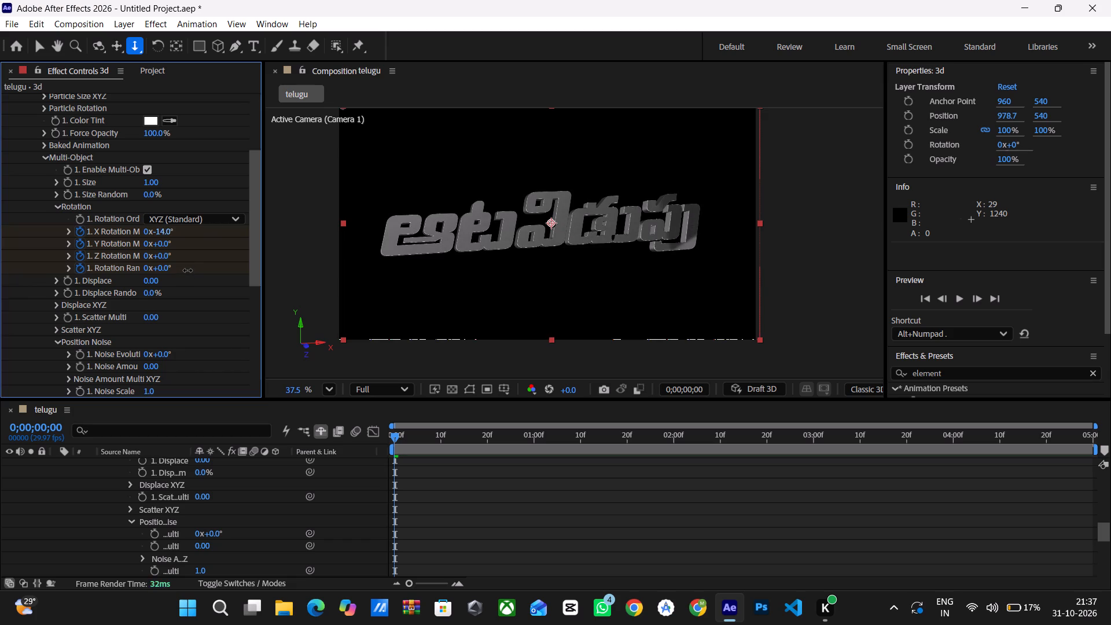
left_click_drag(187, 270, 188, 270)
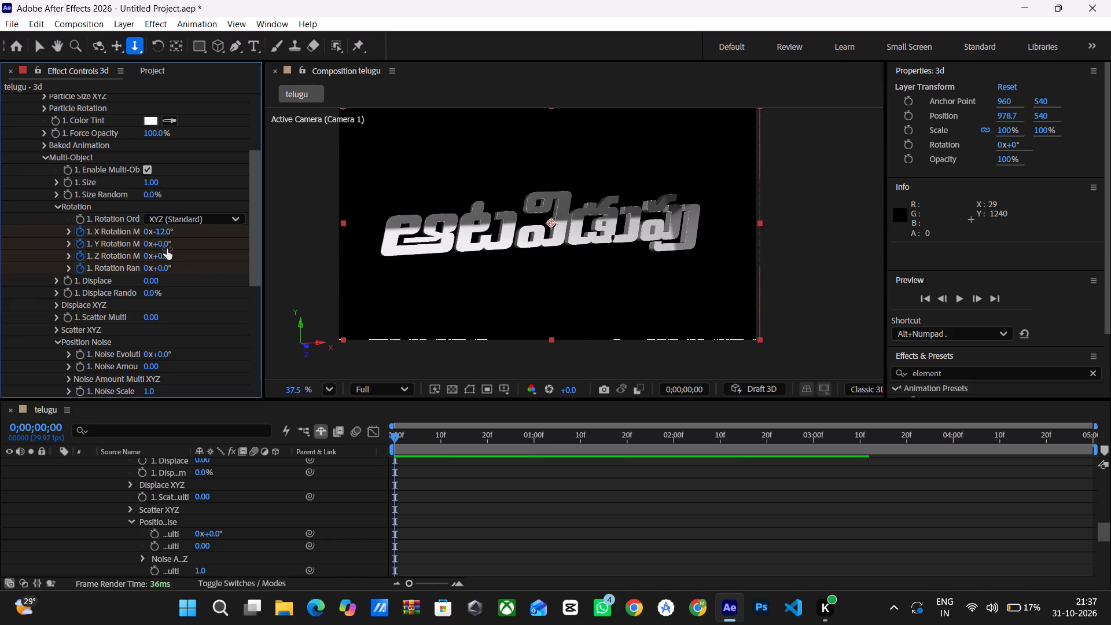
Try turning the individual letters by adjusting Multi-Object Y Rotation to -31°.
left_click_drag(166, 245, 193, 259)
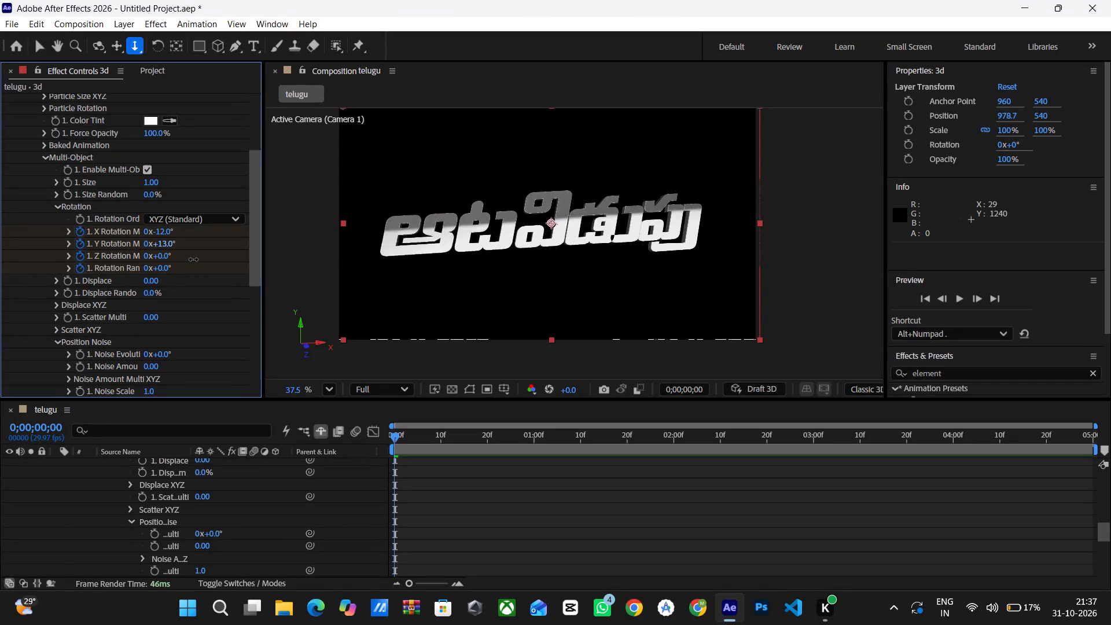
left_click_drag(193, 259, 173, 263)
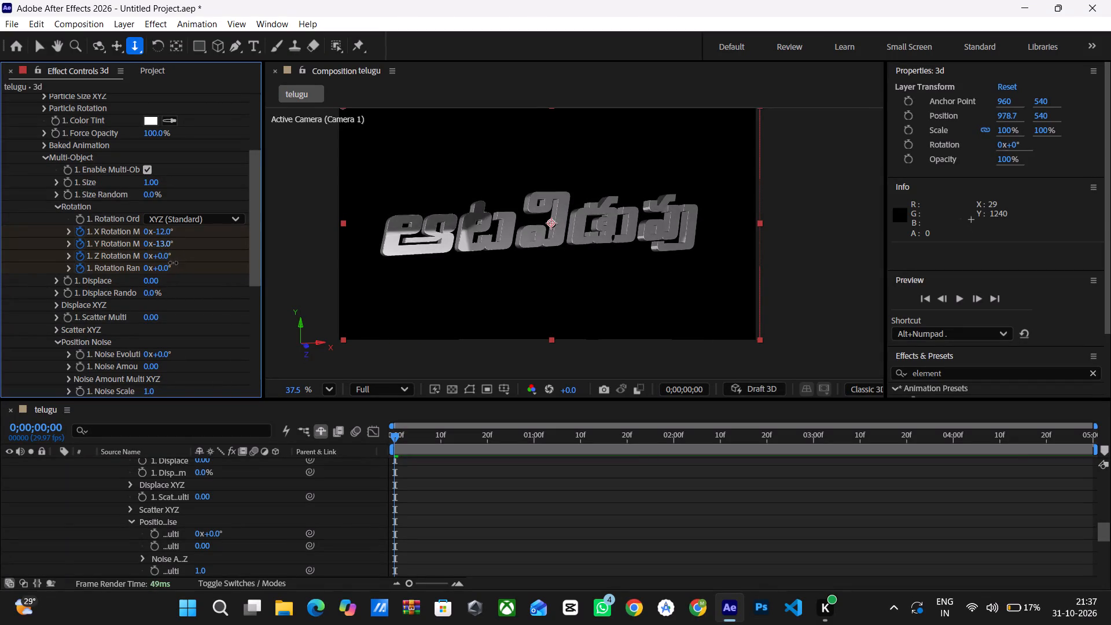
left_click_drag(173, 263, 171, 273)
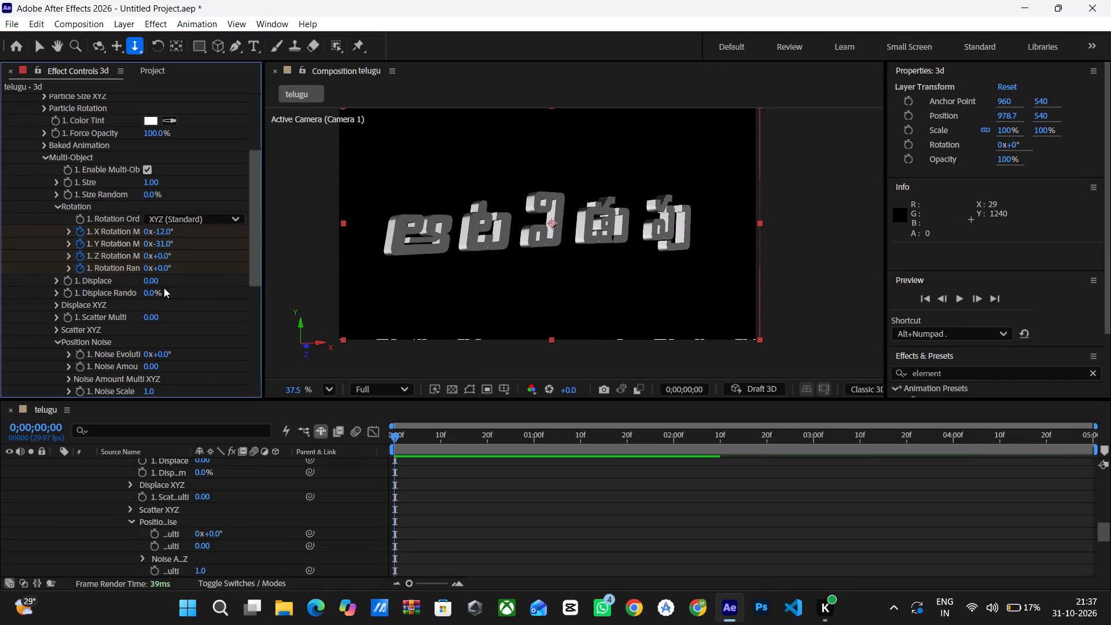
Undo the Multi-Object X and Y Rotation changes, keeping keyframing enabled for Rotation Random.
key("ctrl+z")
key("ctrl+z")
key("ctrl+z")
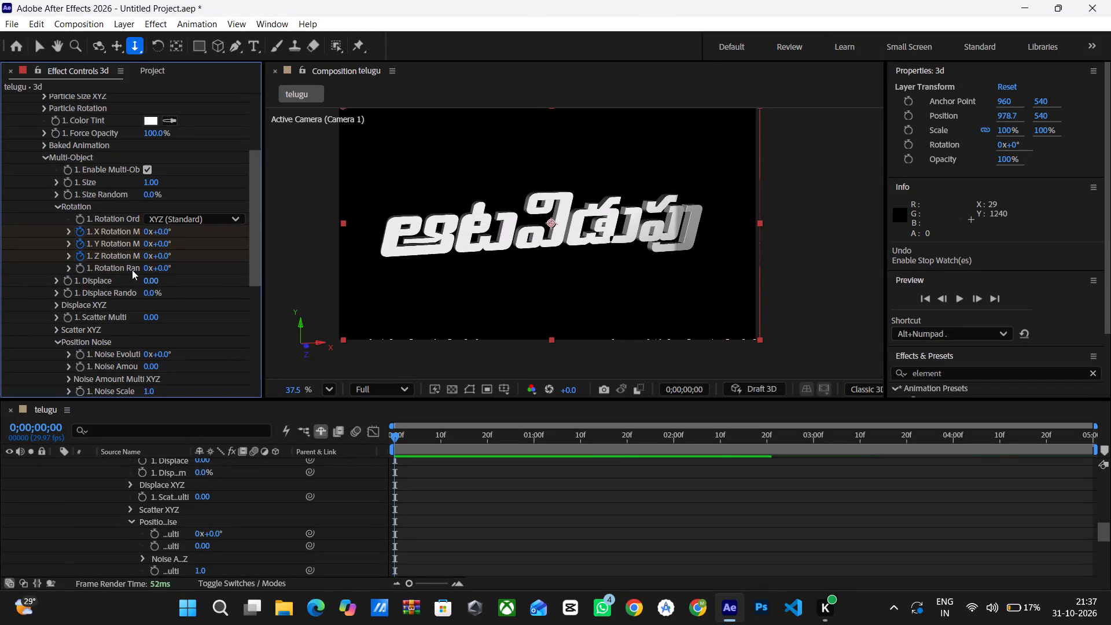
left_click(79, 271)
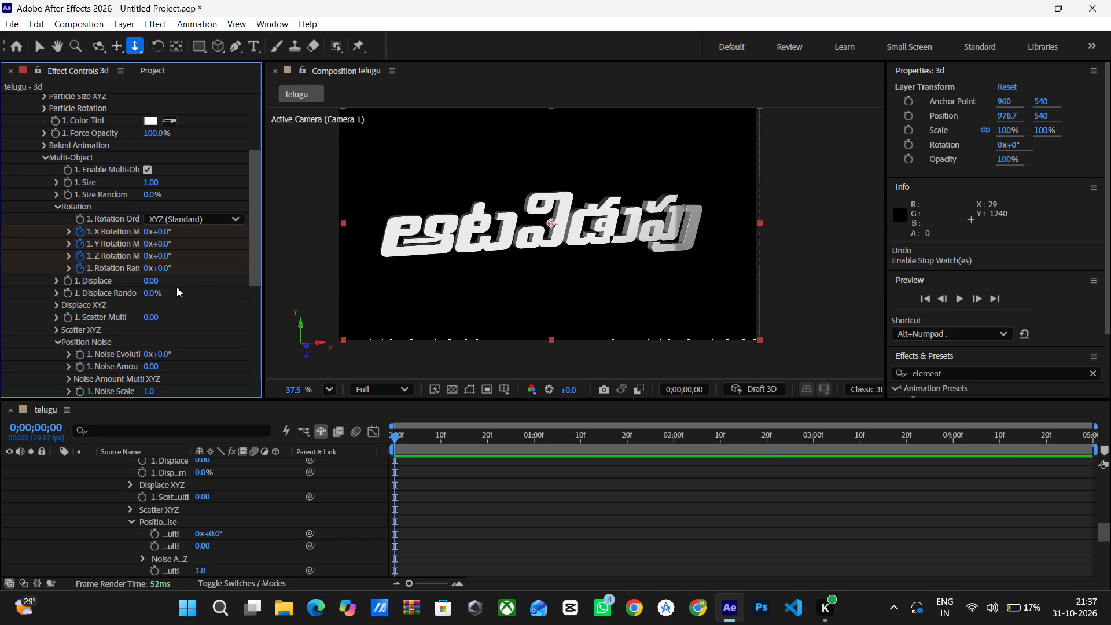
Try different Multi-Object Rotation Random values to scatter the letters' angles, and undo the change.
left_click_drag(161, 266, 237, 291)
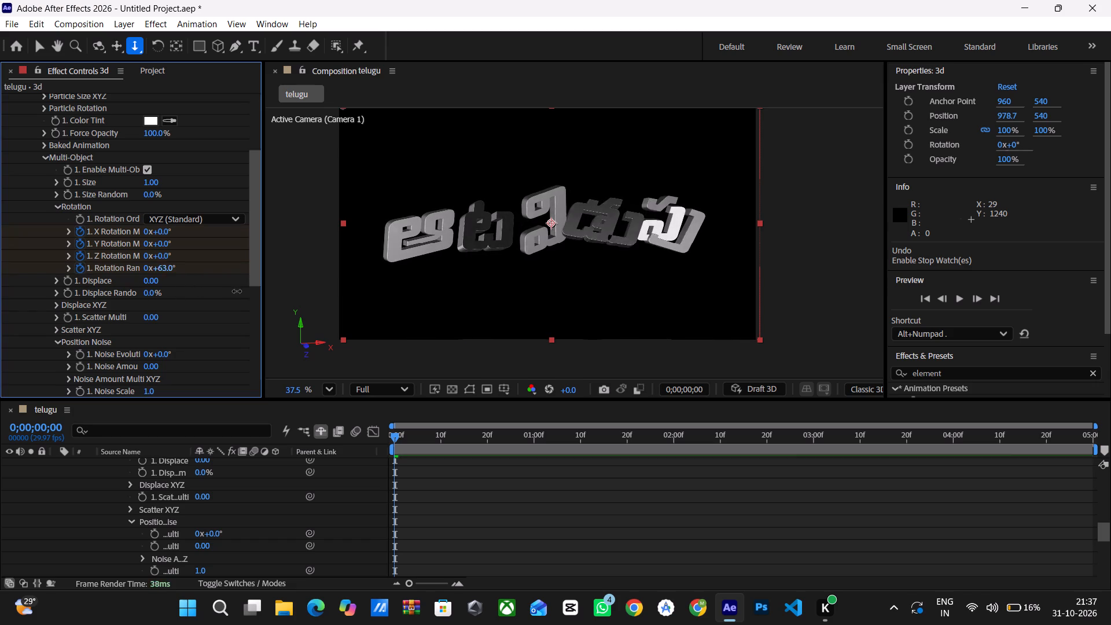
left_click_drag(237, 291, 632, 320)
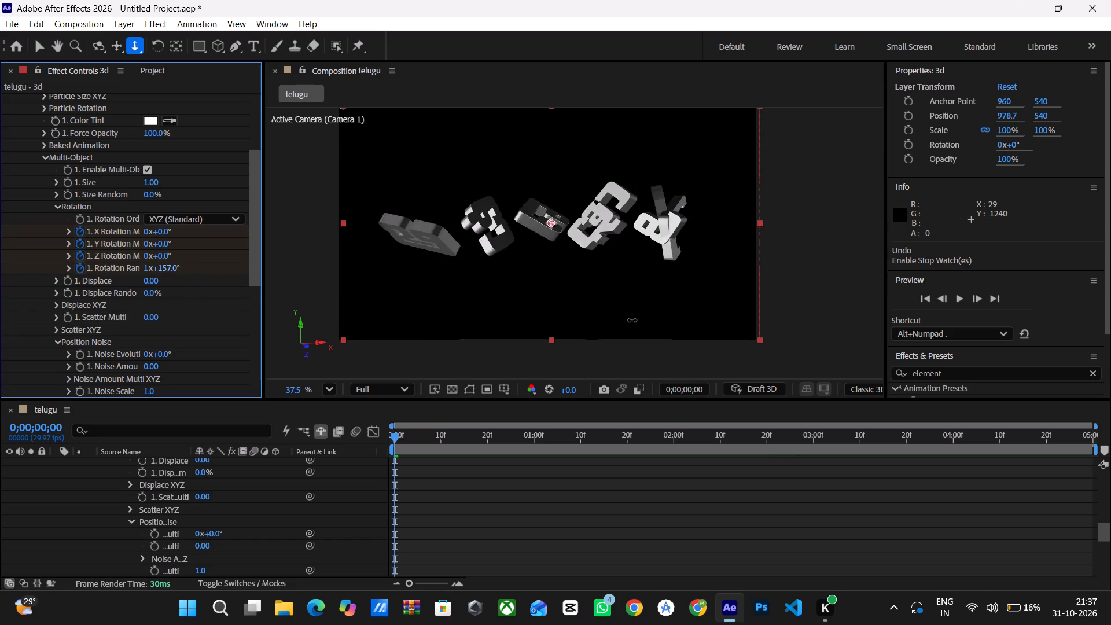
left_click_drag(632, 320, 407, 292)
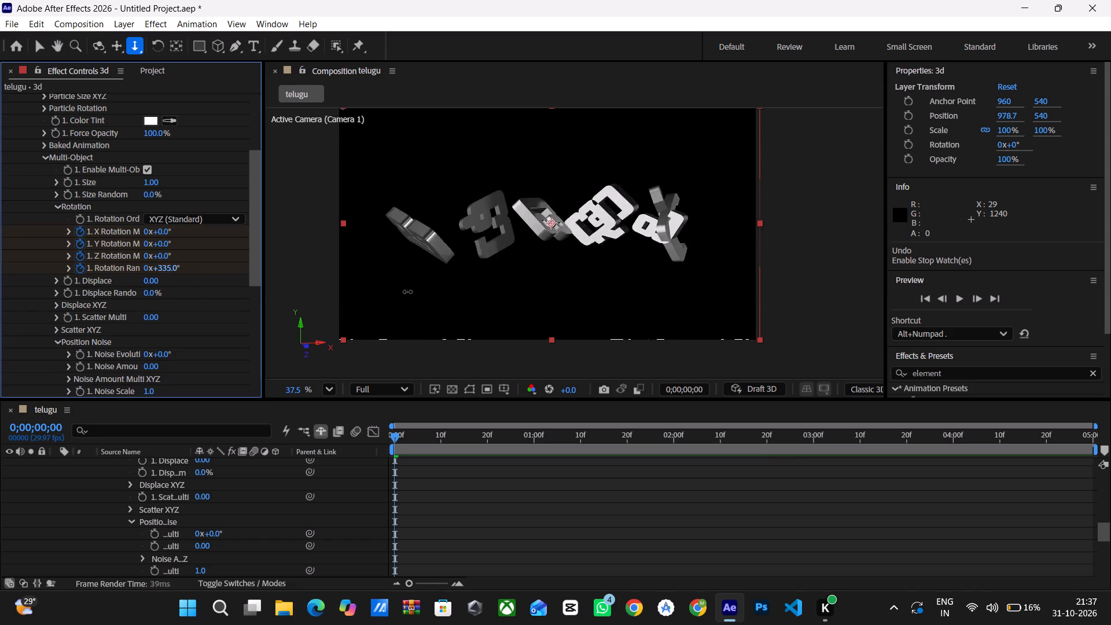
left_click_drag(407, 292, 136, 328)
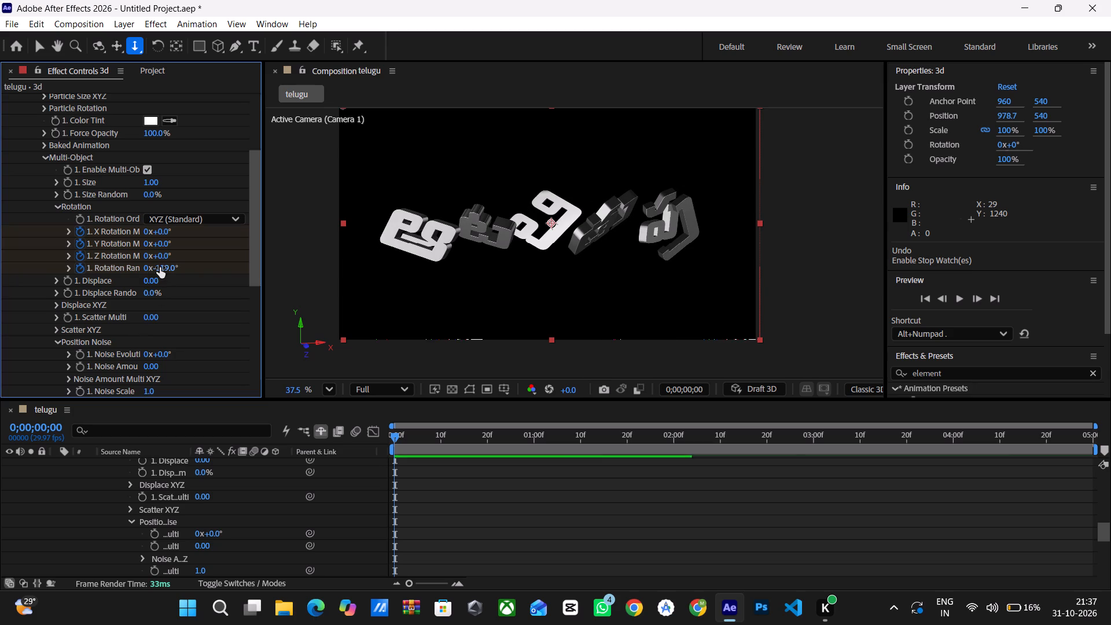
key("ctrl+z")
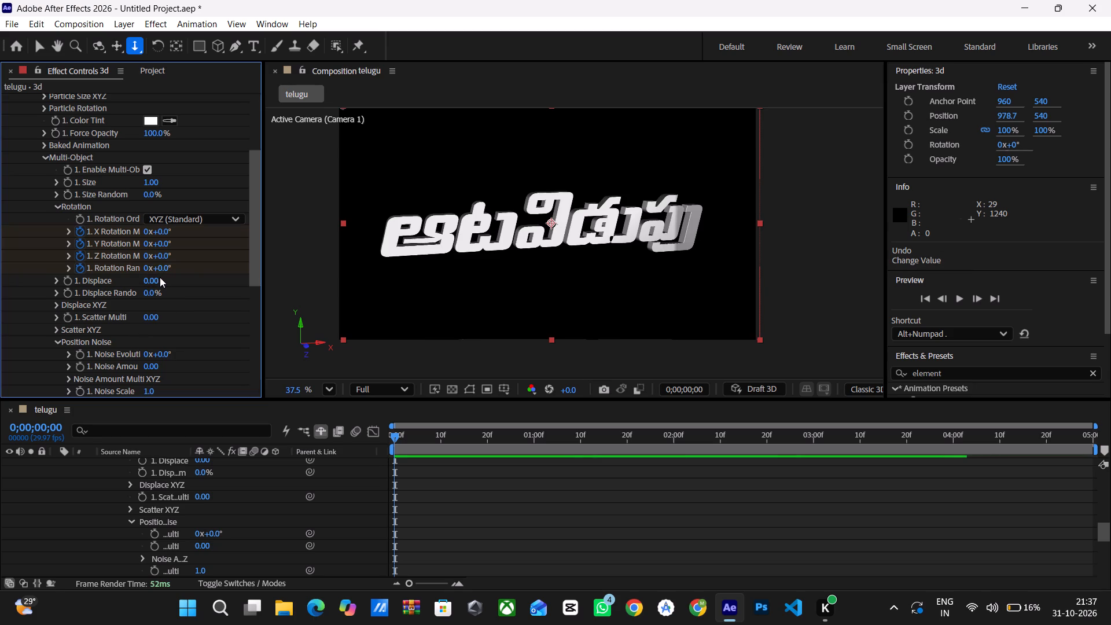
Spread the letters apart by setting Multi-Object Displace to 0.68.
left_click_drag(154, 281, 163, 284)
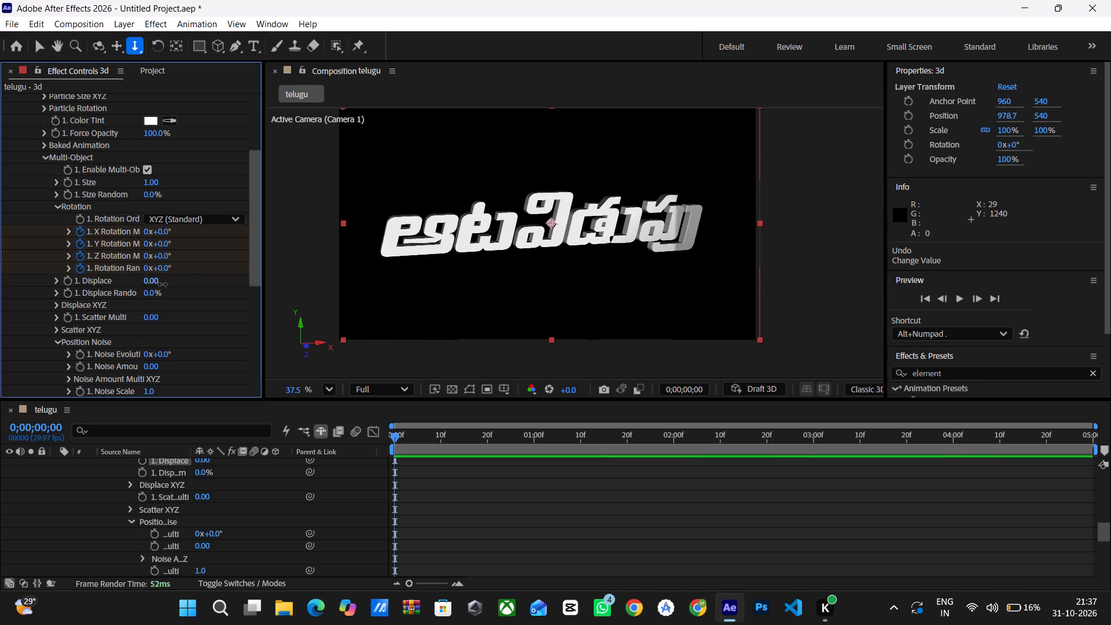
left_click_drag(163, 284, 209, 287)
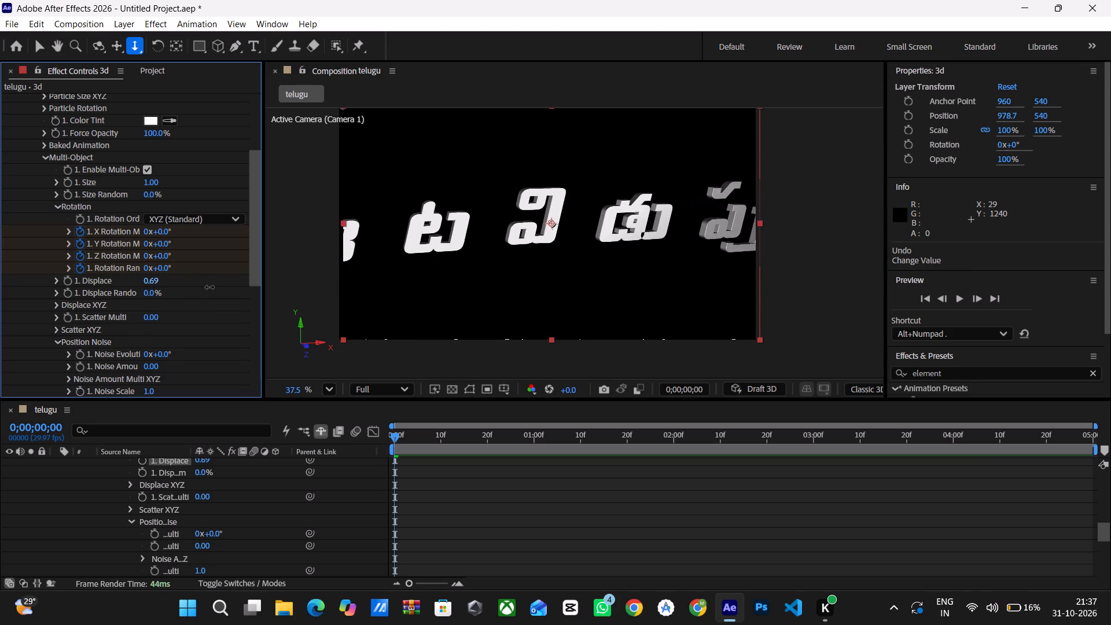
left_click_drag(209, 287, 209, 288)
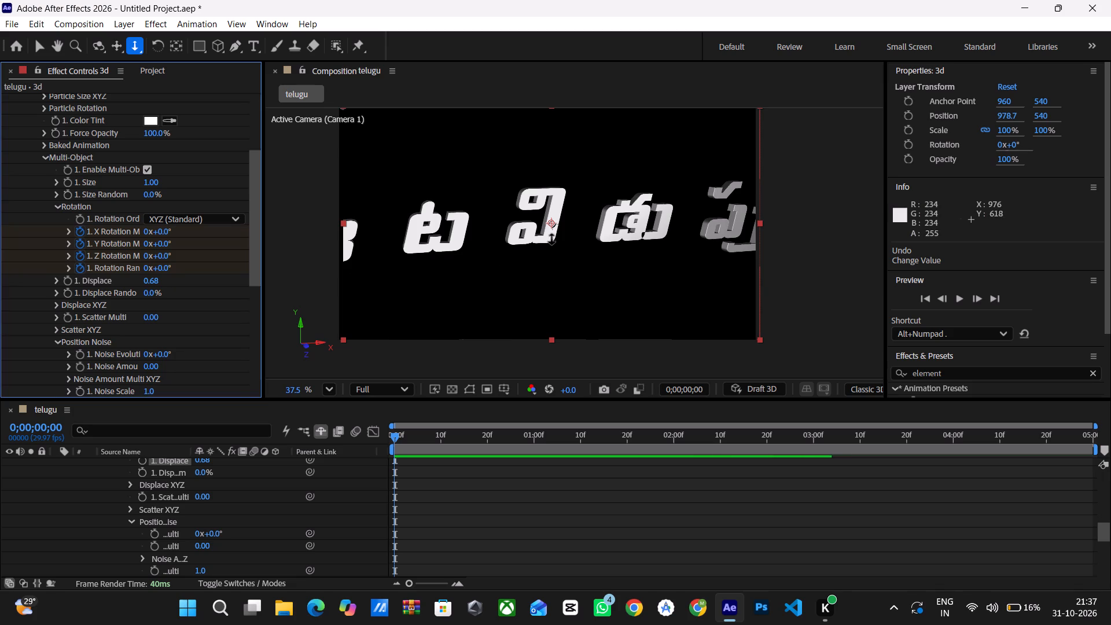
Move the Element effect's position point rightward with the Selection tool to bring the first letter, ఆ, fully into frame.
key("v")
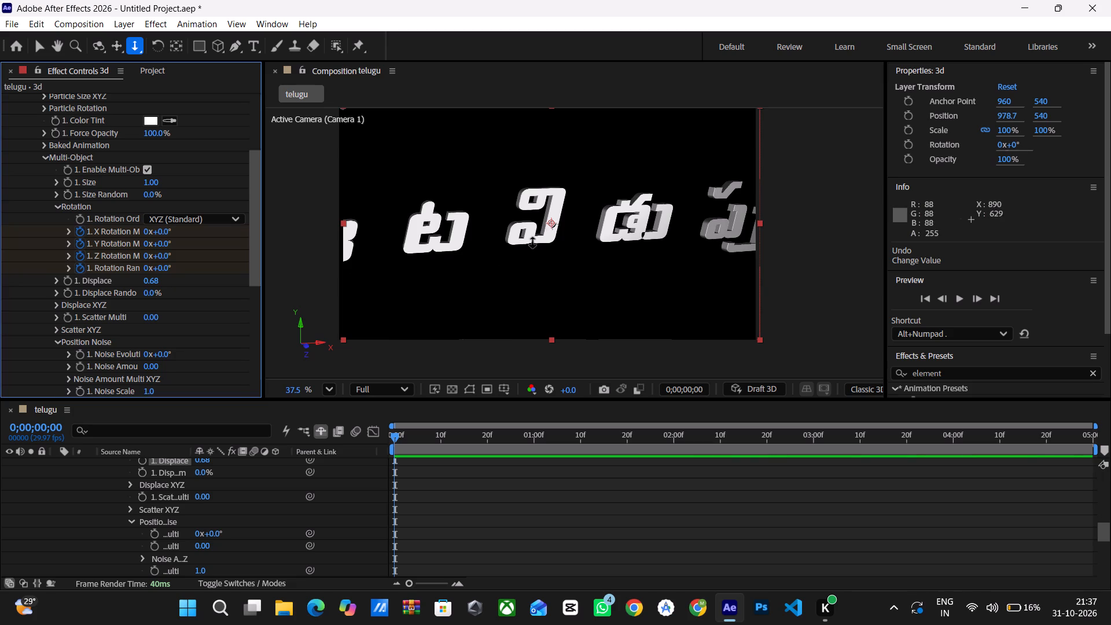
left_click_drag(552, 224, 679, 226)
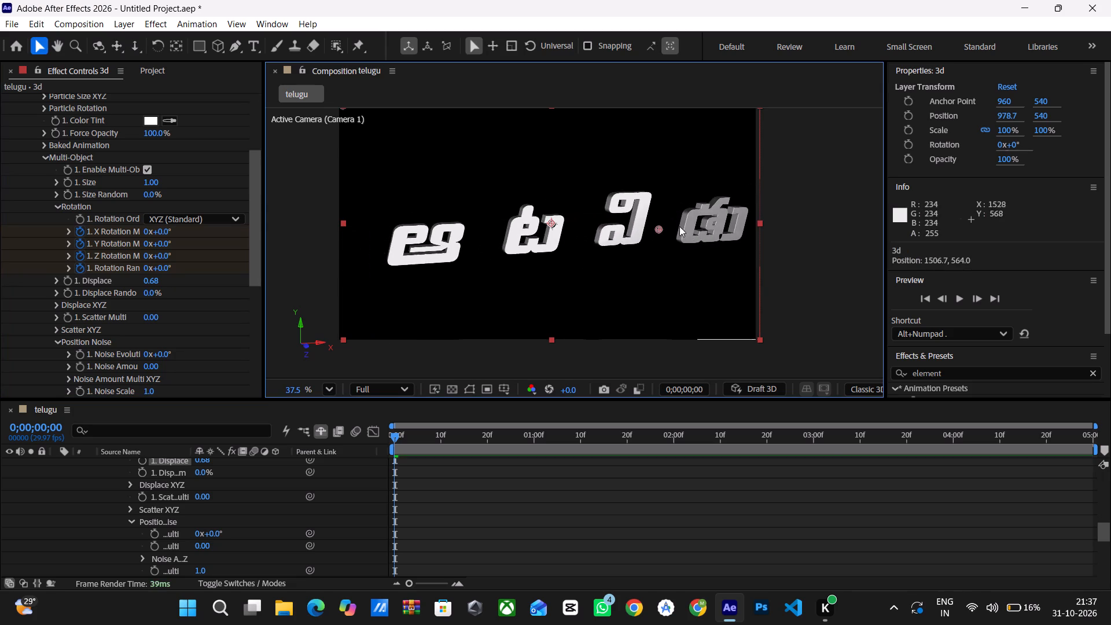
left_click_drag(679, 226, 692, 223)
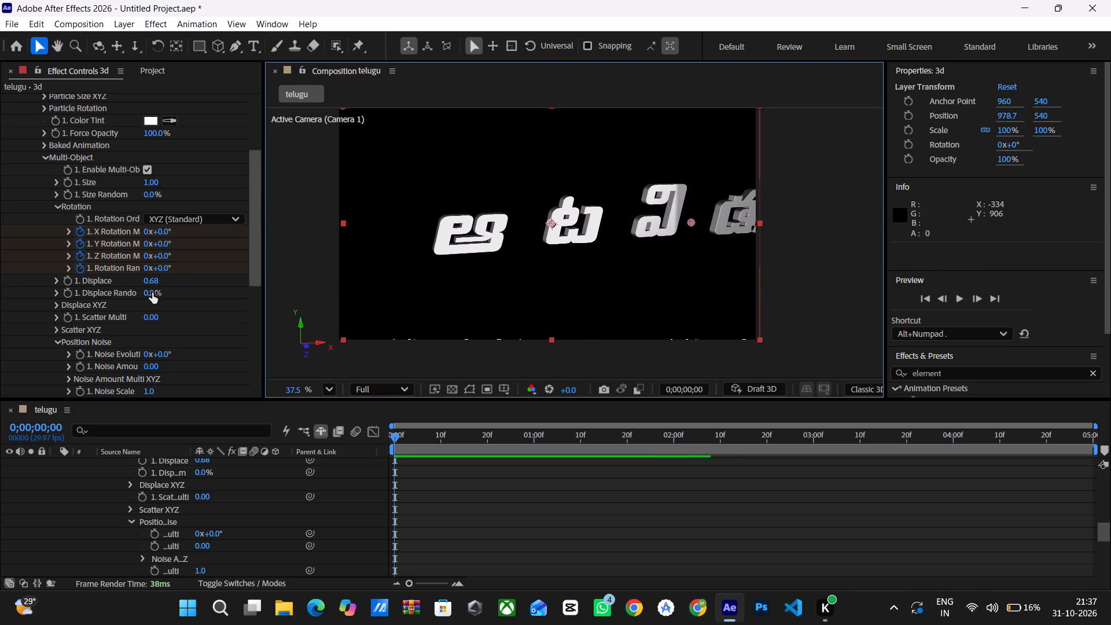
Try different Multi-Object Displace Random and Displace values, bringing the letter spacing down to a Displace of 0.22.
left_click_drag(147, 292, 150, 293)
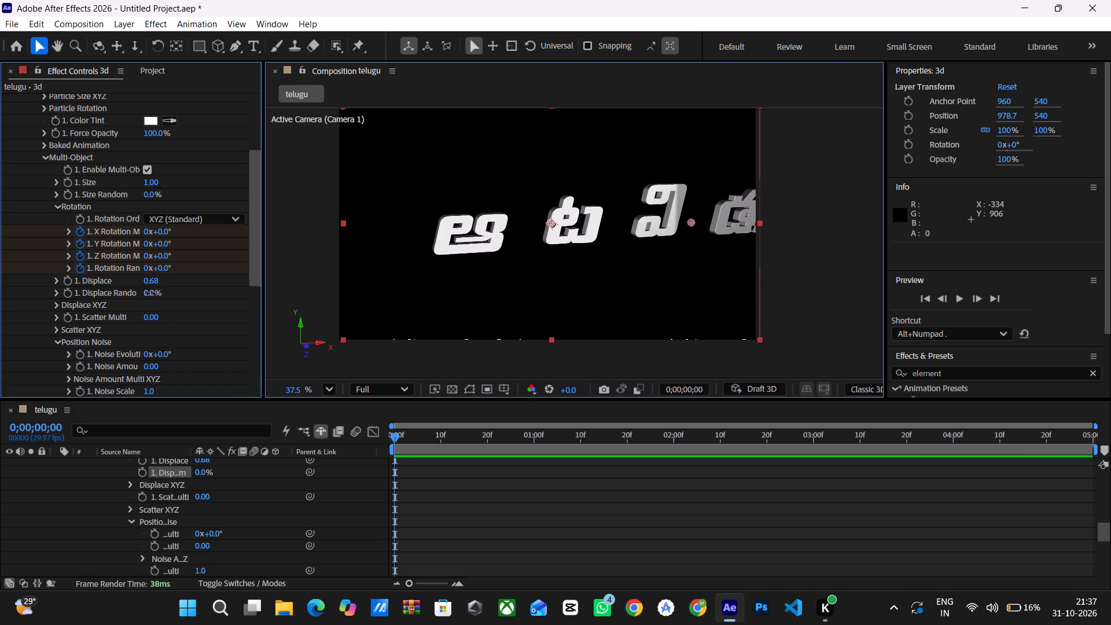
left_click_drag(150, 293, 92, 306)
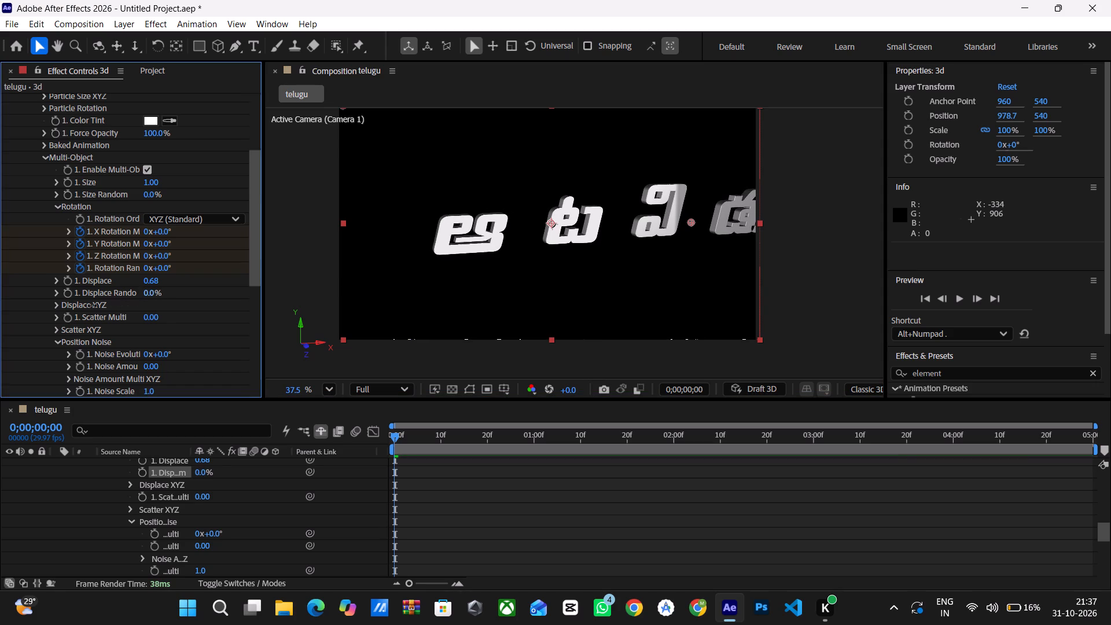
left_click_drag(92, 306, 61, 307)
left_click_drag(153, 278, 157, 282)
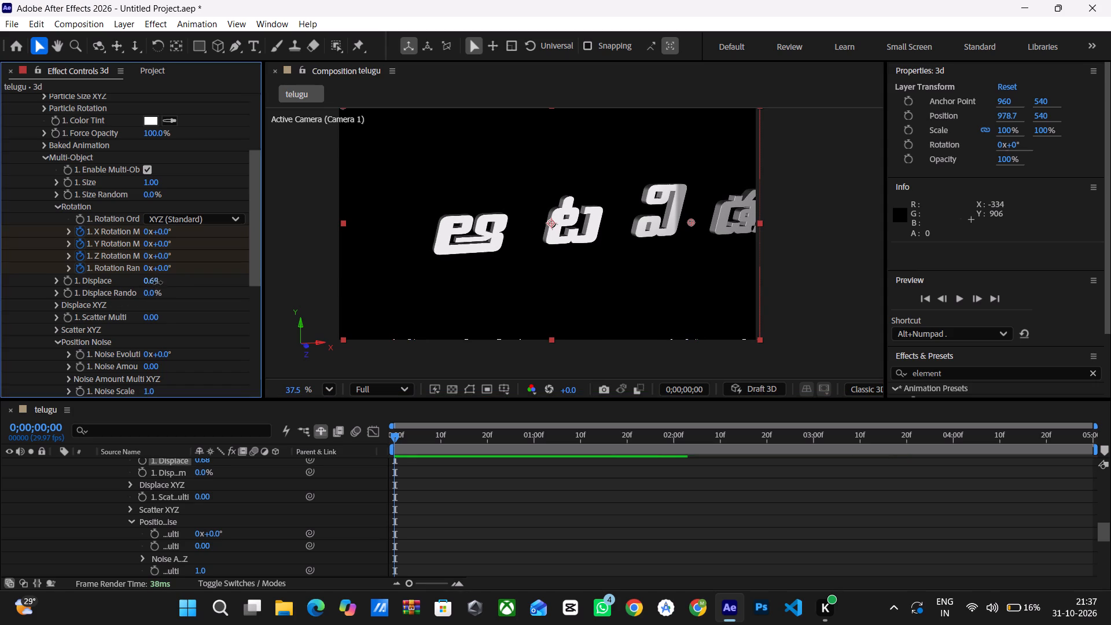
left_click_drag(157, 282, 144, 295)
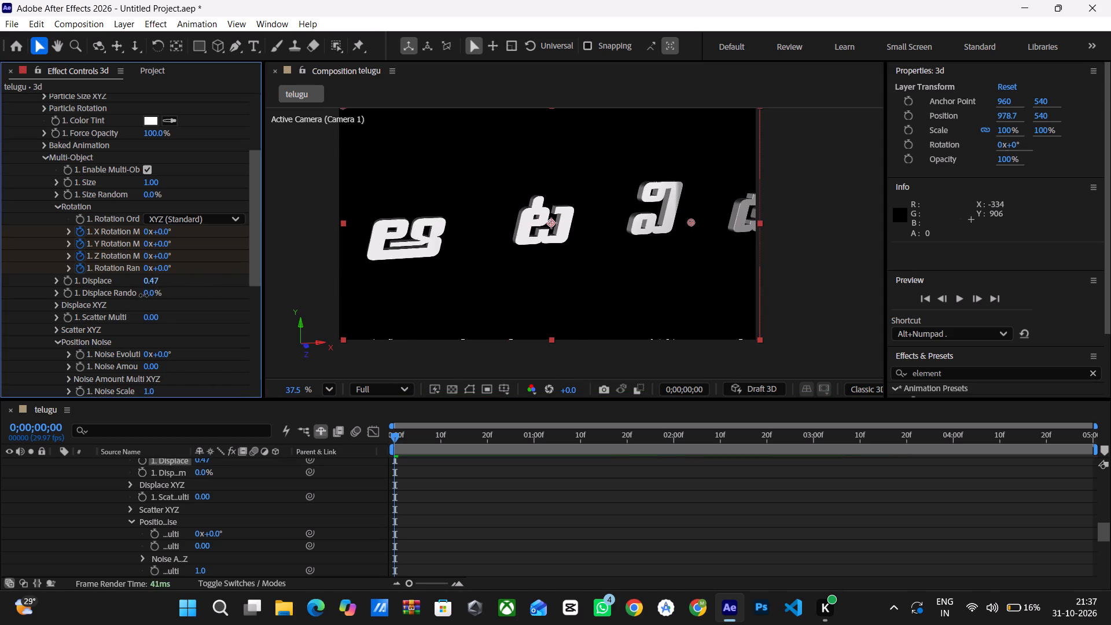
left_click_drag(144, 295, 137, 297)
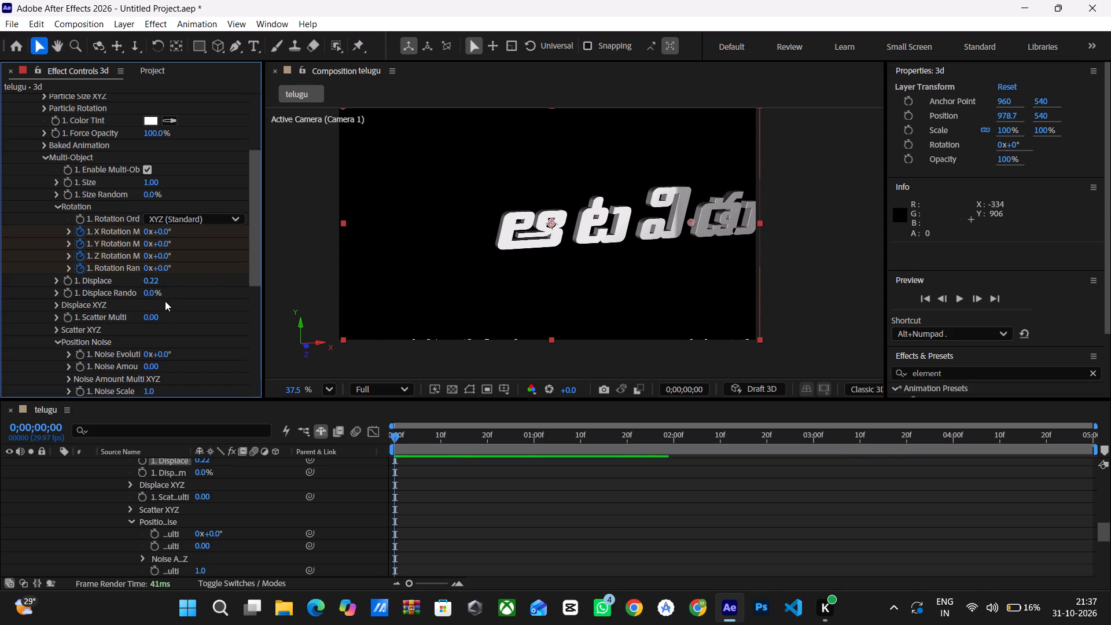
Undo the Multi-Object Displace changes and the Element position point move so the letters form the intact word again.
key("ctrl+z")
key("ctrl+z")
key("ctrl+z")
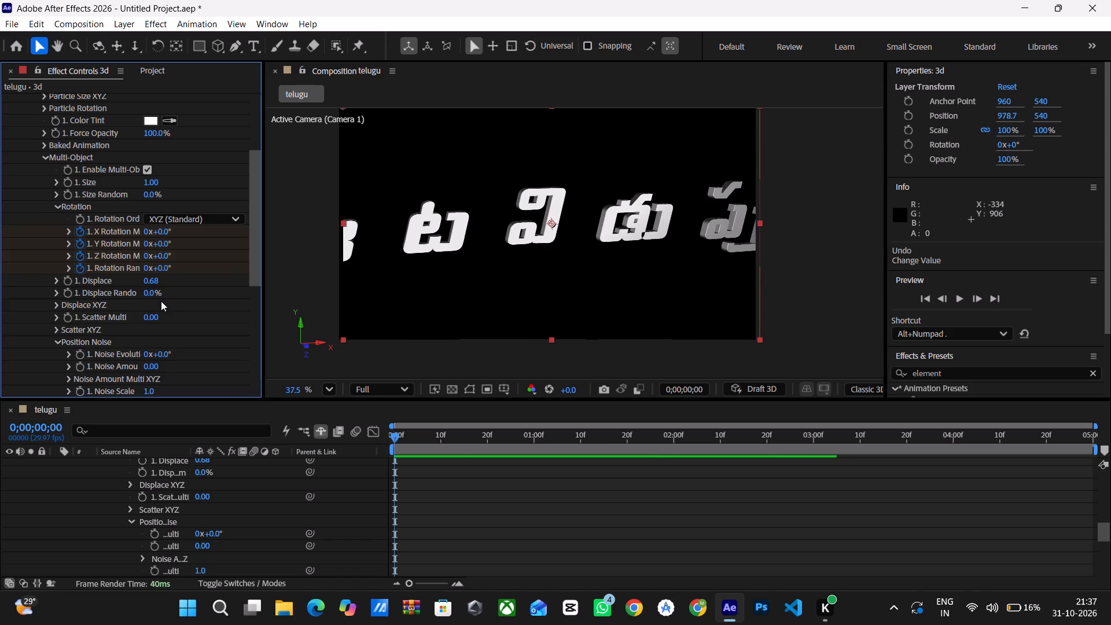
key("ctrl+z")
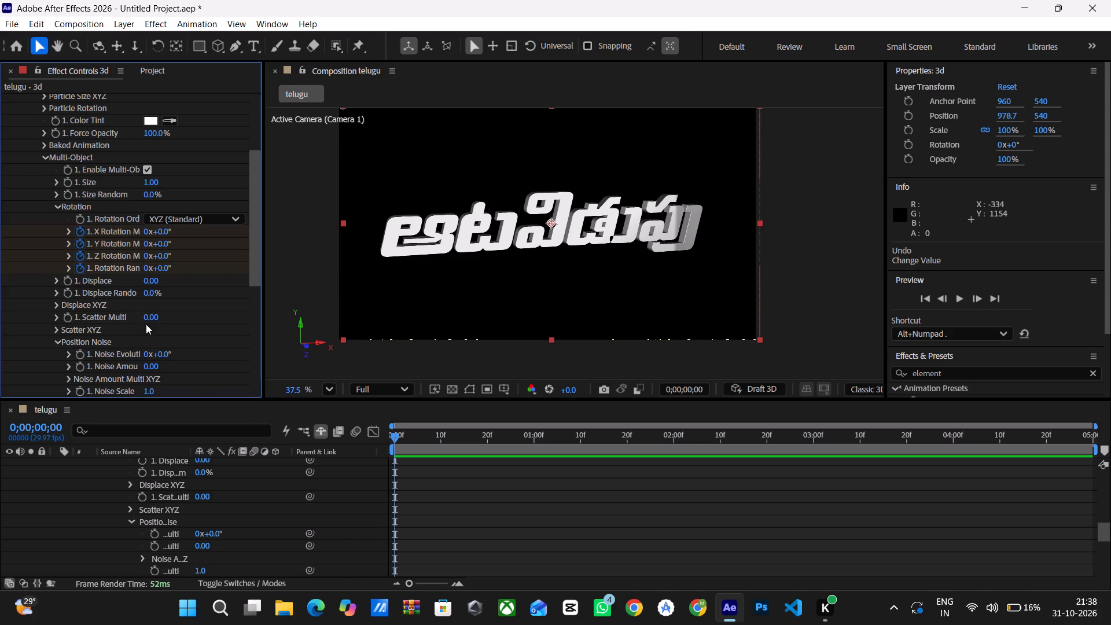
Scatter the letters across the frame with a Multi-Object Scatter of 31.51, keyframed at 0;00;00;00.
left_click_drag(152, 318, 198, 344)
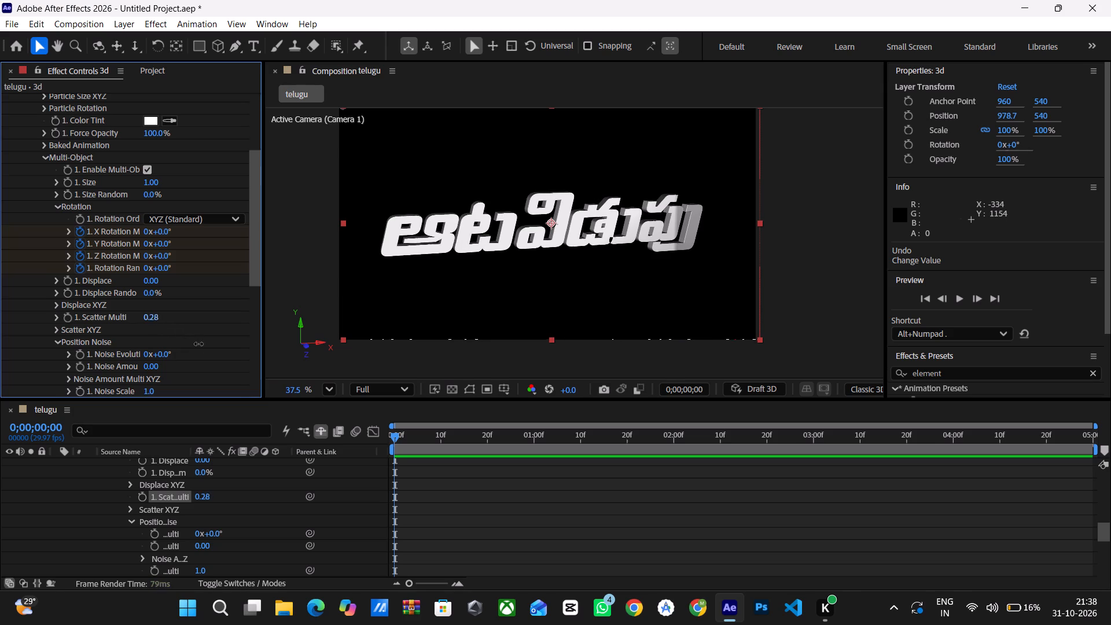
left_click_drag(198, 344, 1110, 467)
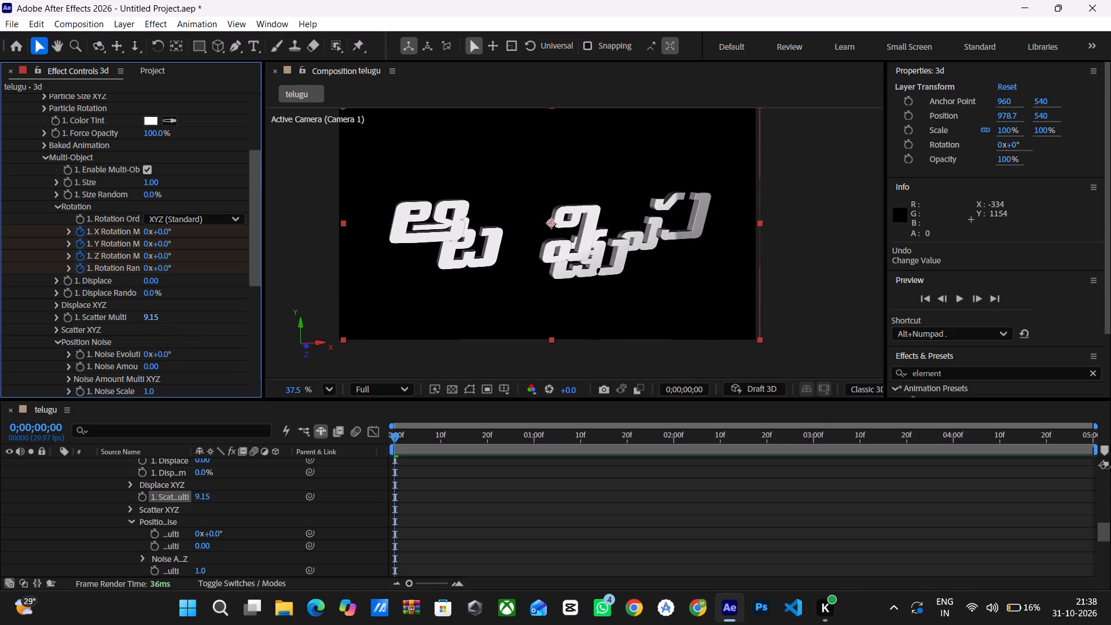
left_click_drag(1110, 467, 1110, 549)
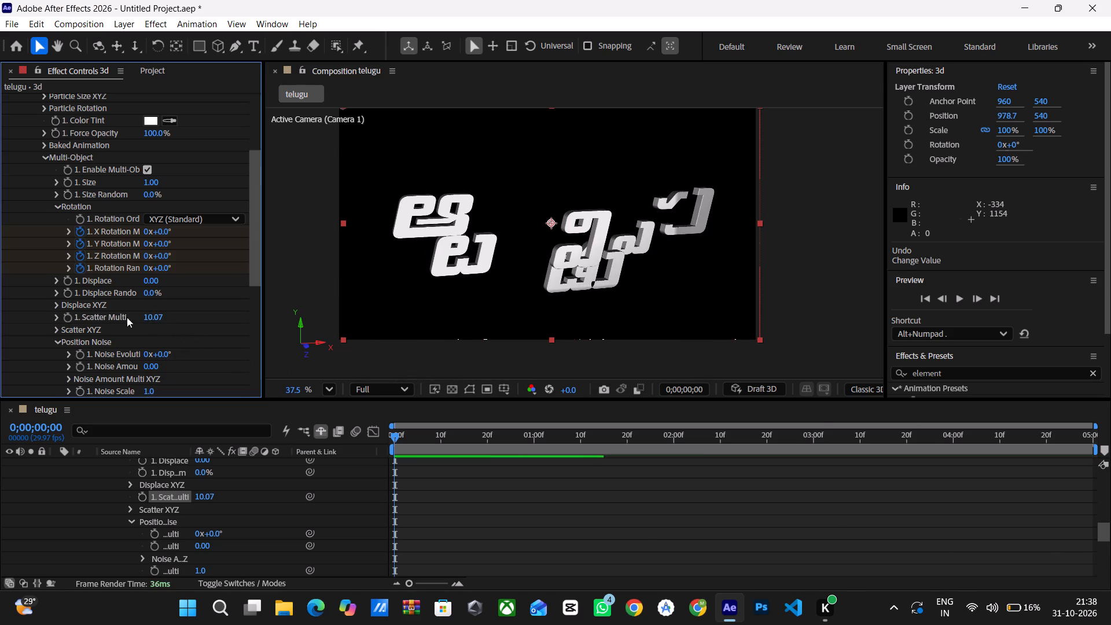
left_click_drag(150, 315, 163, 320)
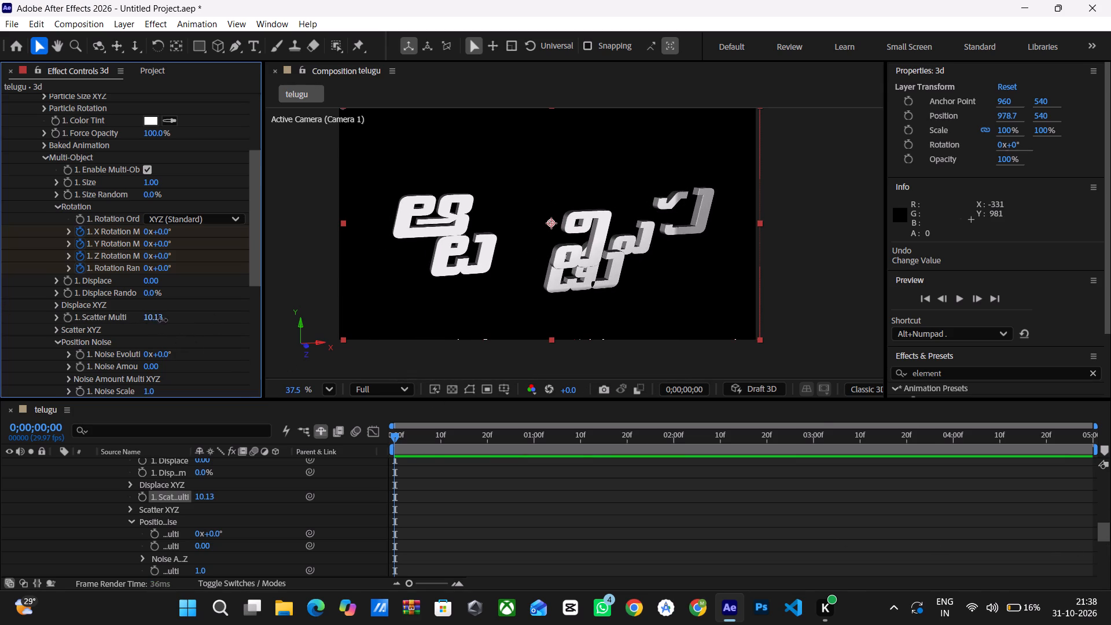
left_click_drag(163, 320, 1110, 312)
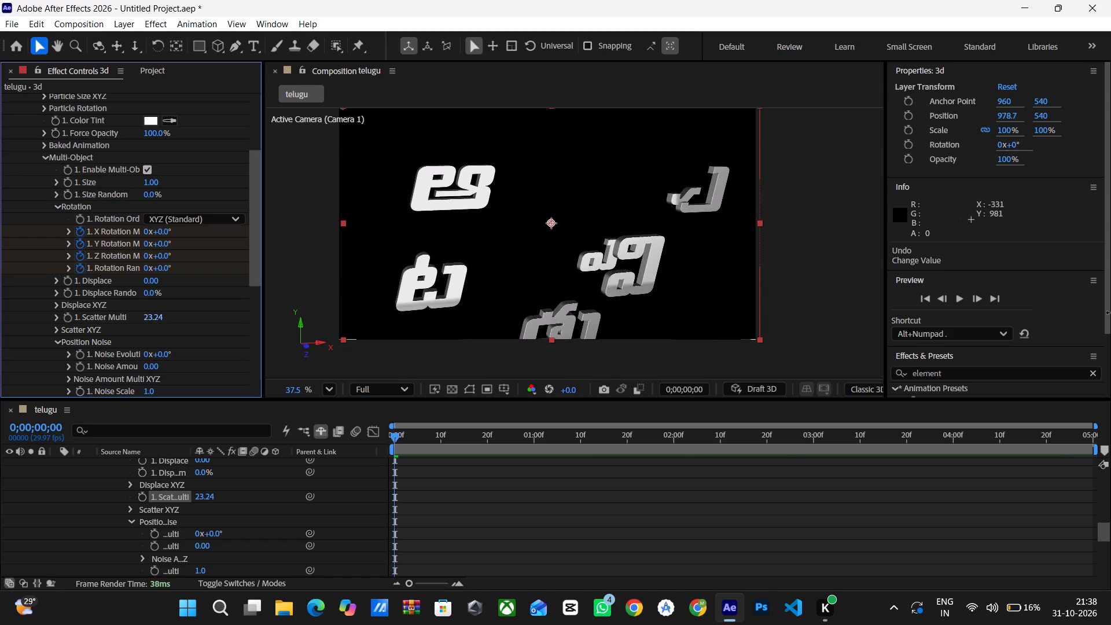
left_click_drag(1110, 312, 1110, 300)
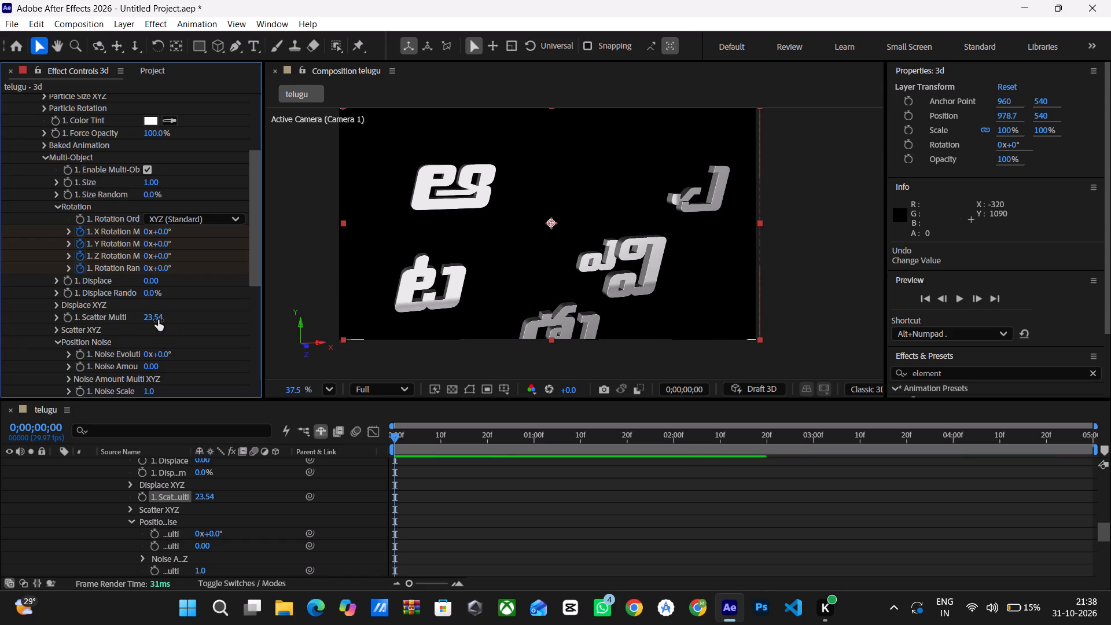
left_click_drag(153, 317, 415, 312)
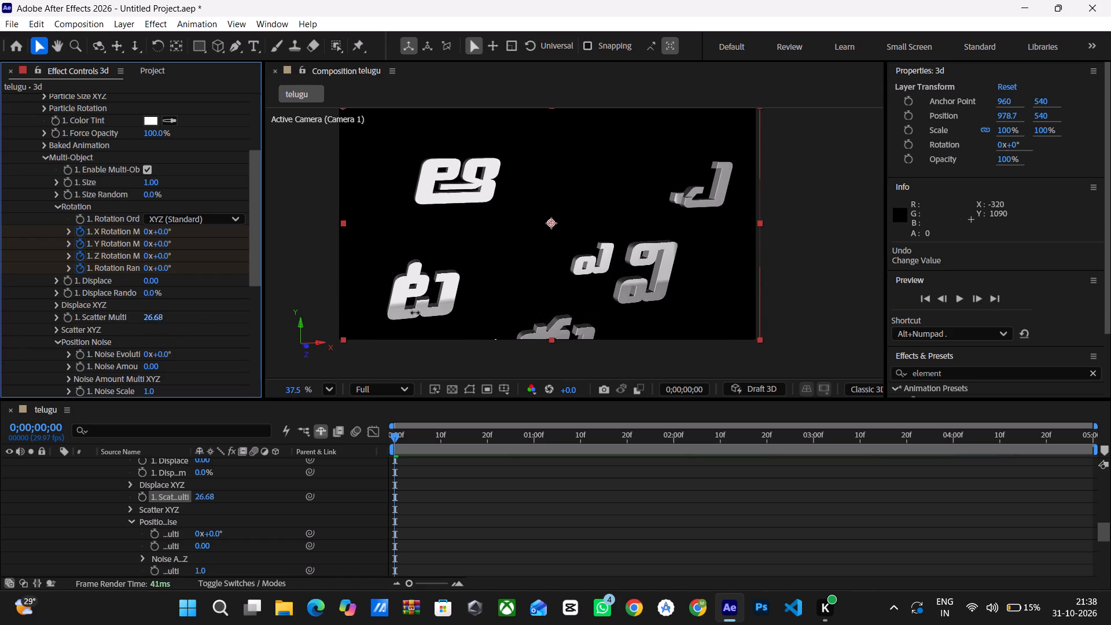
left_click_drag(415, 312, 535, 305)
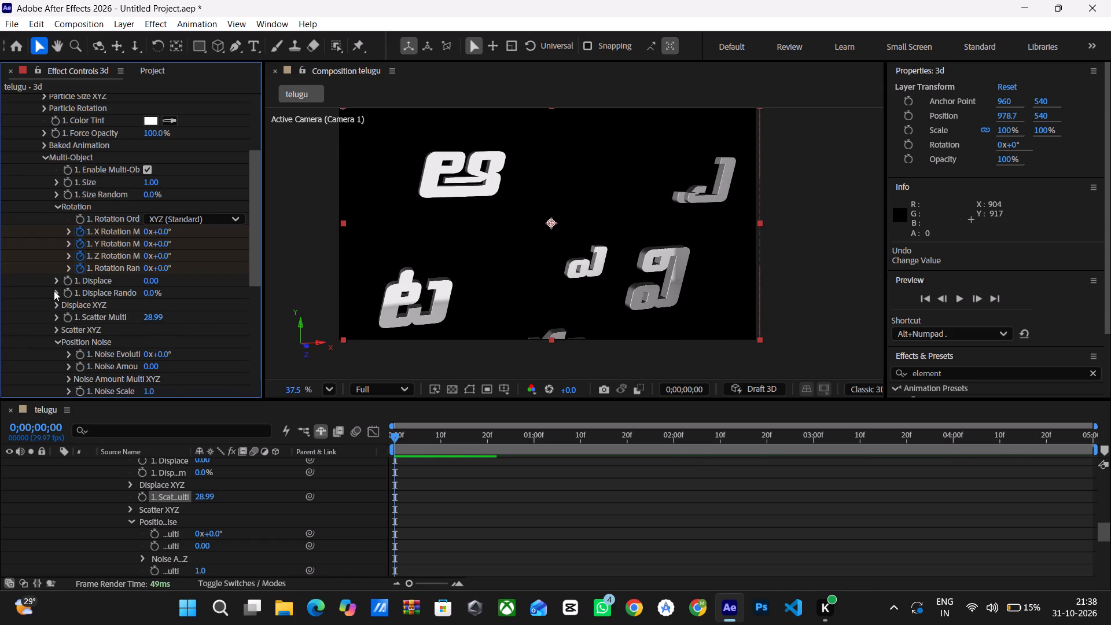
left_click(67, 320)
left_click_drag(151, 317, 342, 325)
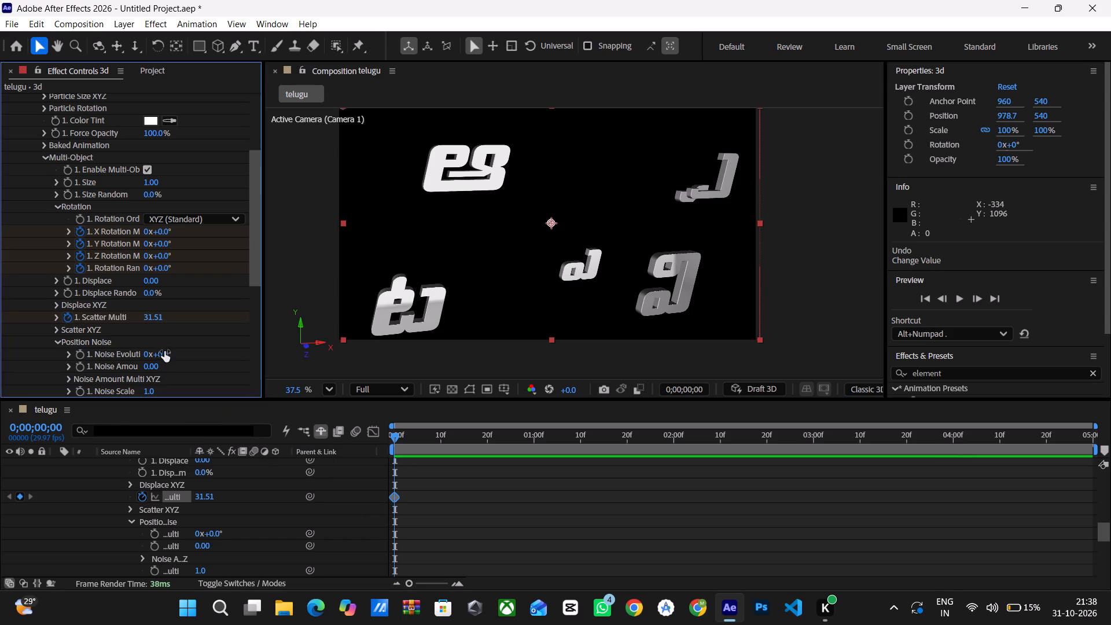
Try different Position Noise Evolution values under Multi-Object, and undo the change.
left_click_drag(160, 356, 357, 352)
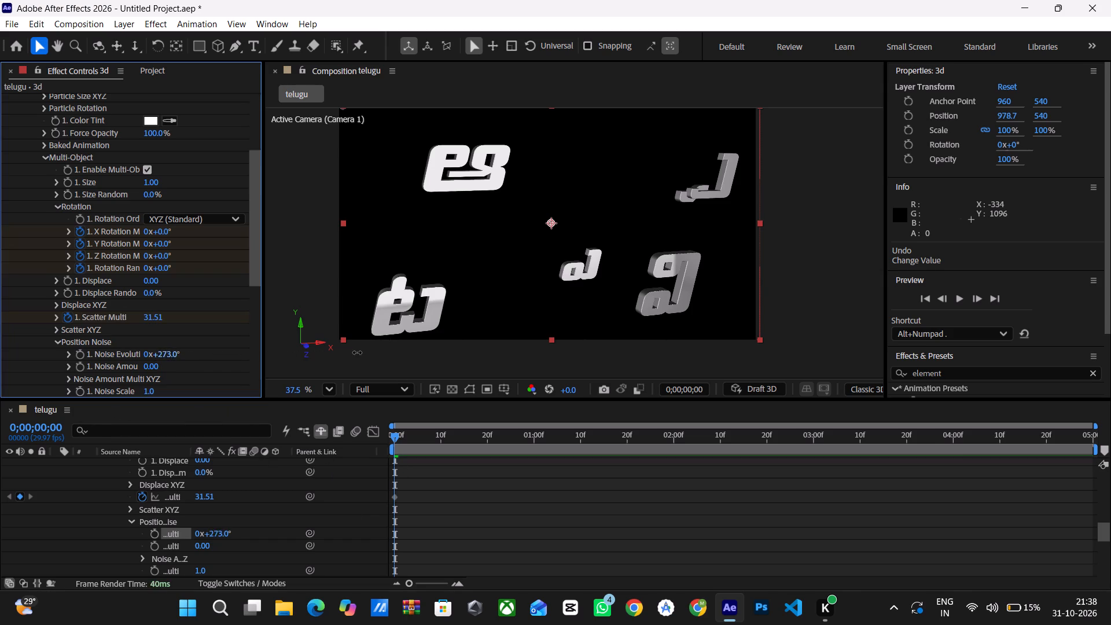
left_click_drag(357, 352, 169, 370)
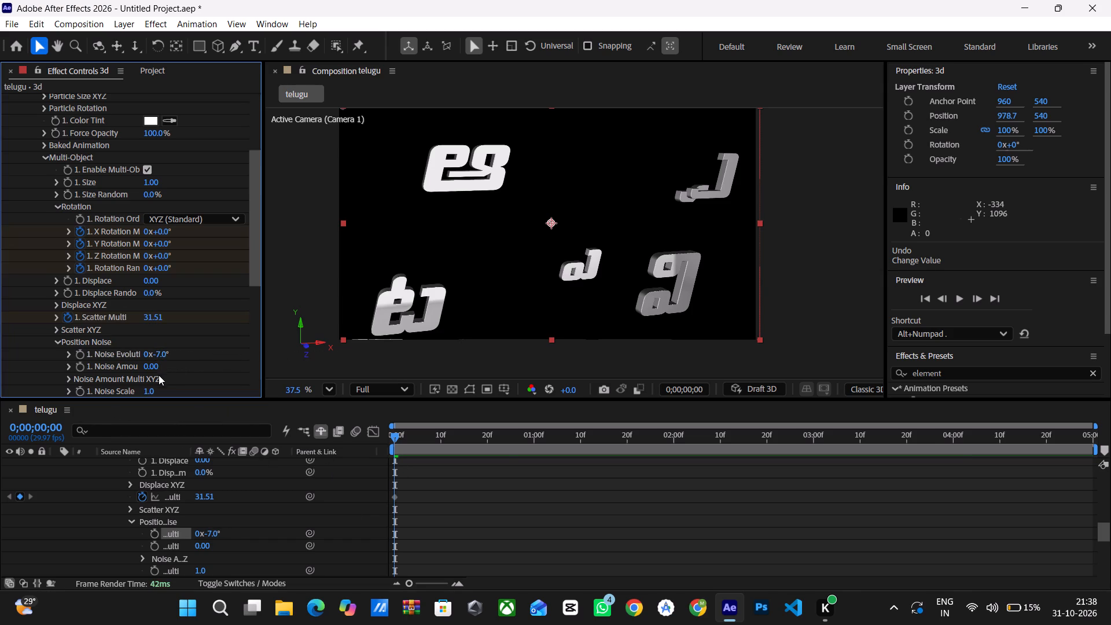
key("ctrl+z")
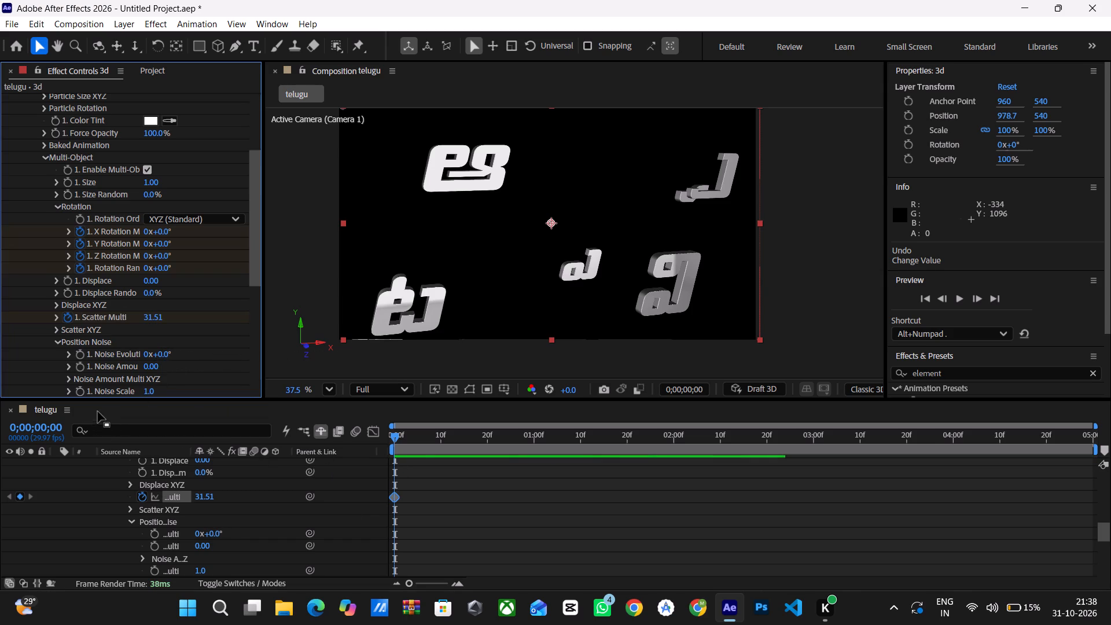
Scrub through the whole timeline to check the scattered letters and the composition's length, returning to the first frame.
left_click_drag(393, 436, 430, 438)
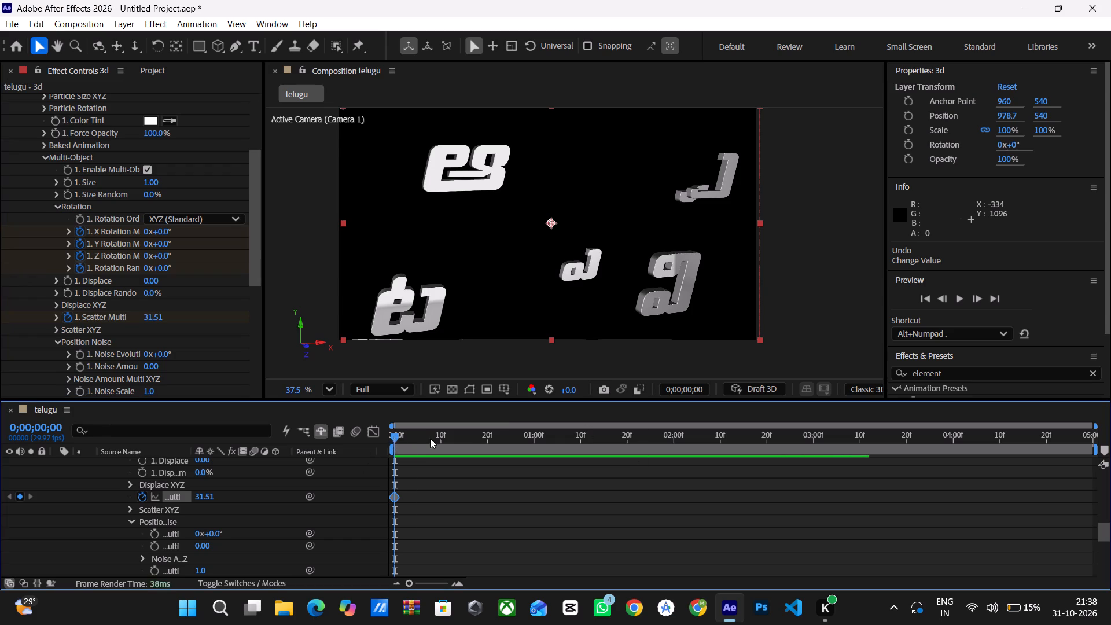
left_click_drag(430, 438, 779, 484)
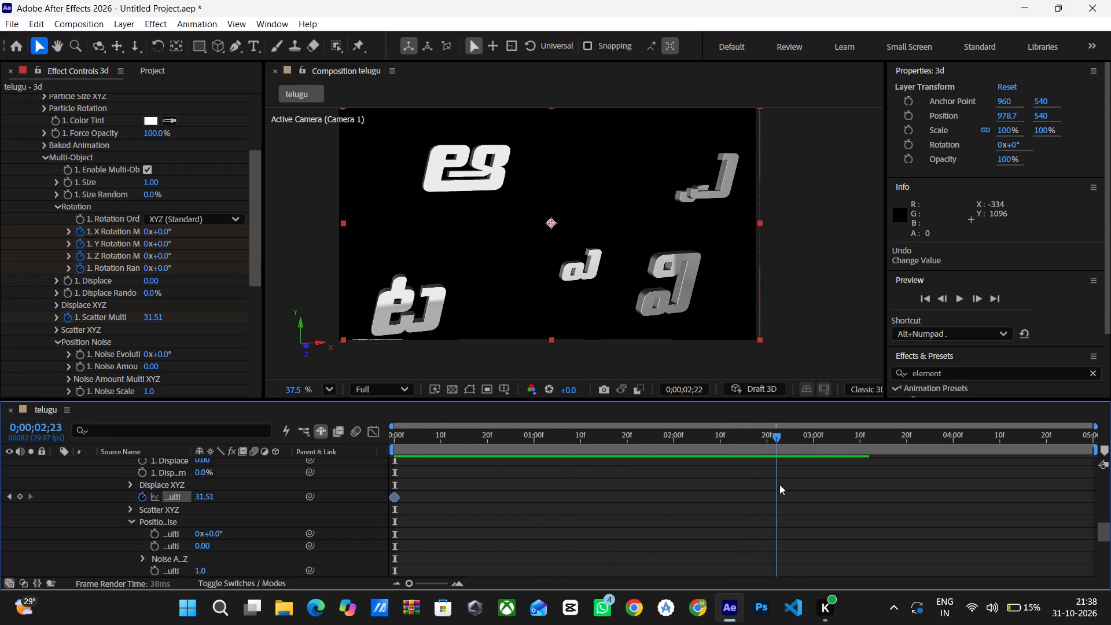
left_click_drag(779, 484, 812, 491)
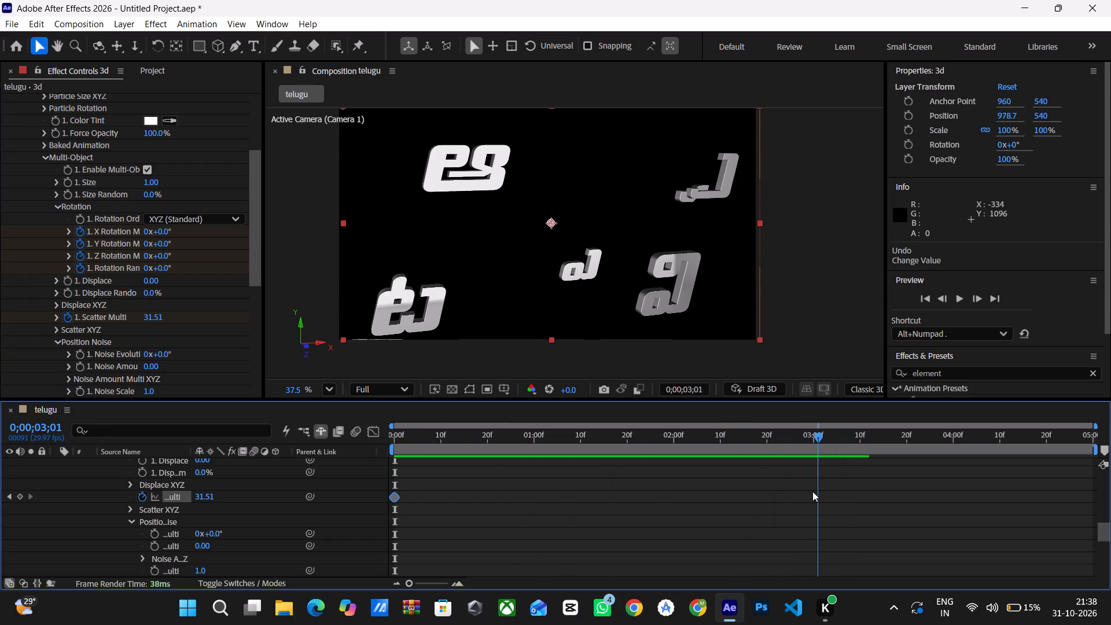
left_click_drag(812, 491, 814, 493)
left_click(814, 493)
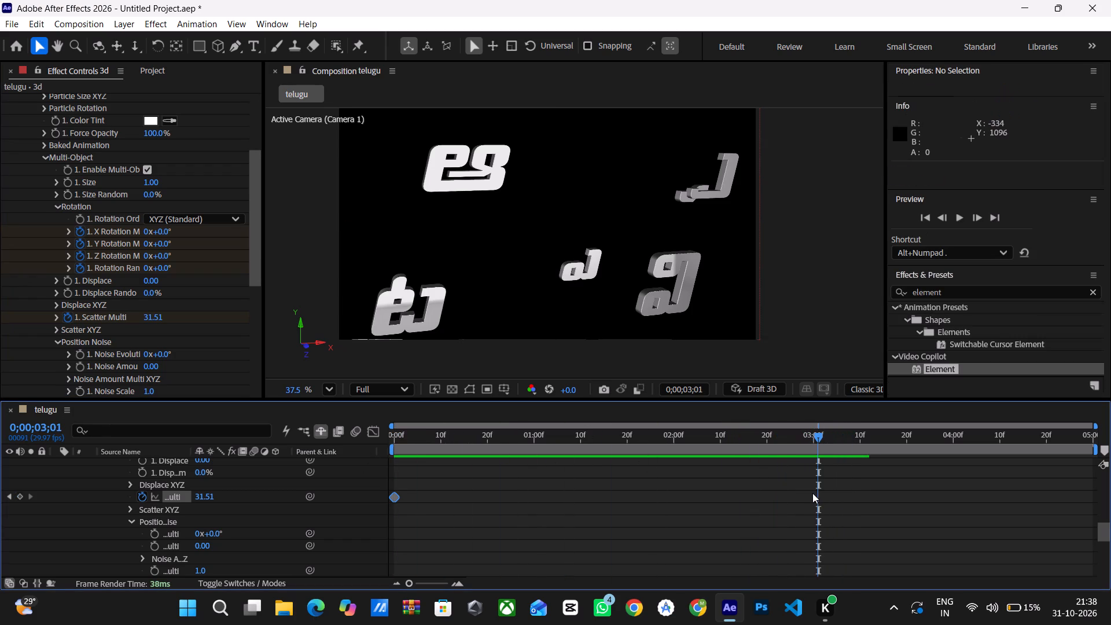
left_click_drag(816, 440, 812, 440)
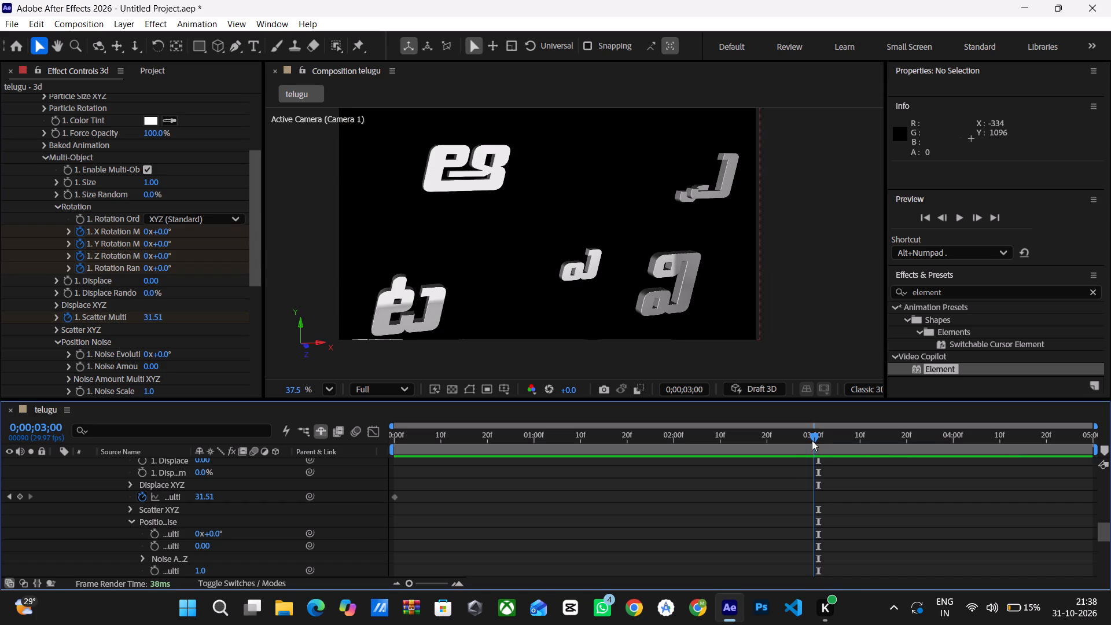
left_click_drag(812, 440, 811, 441)
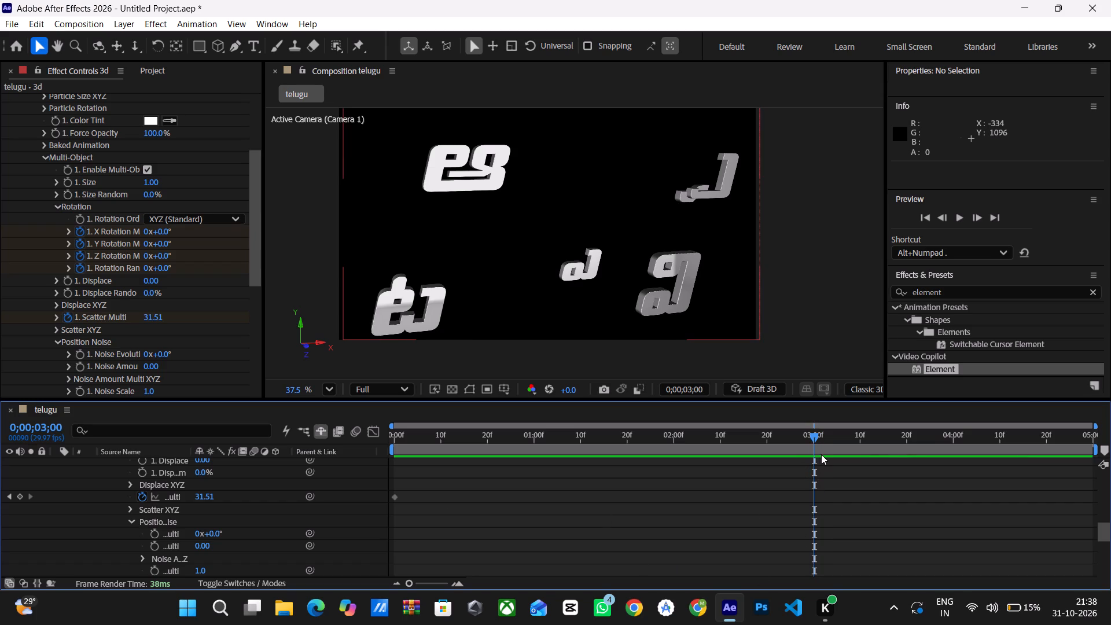
left_click_drag(815, 437, 1098, 443)
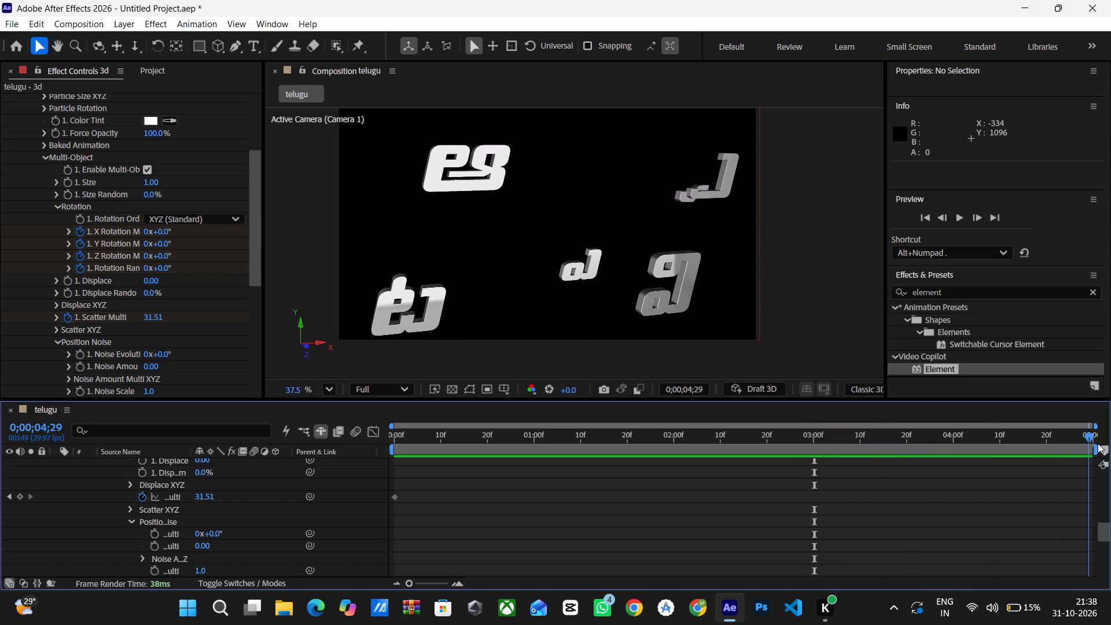
left_click_drag(1098, 443, 1110, 421)
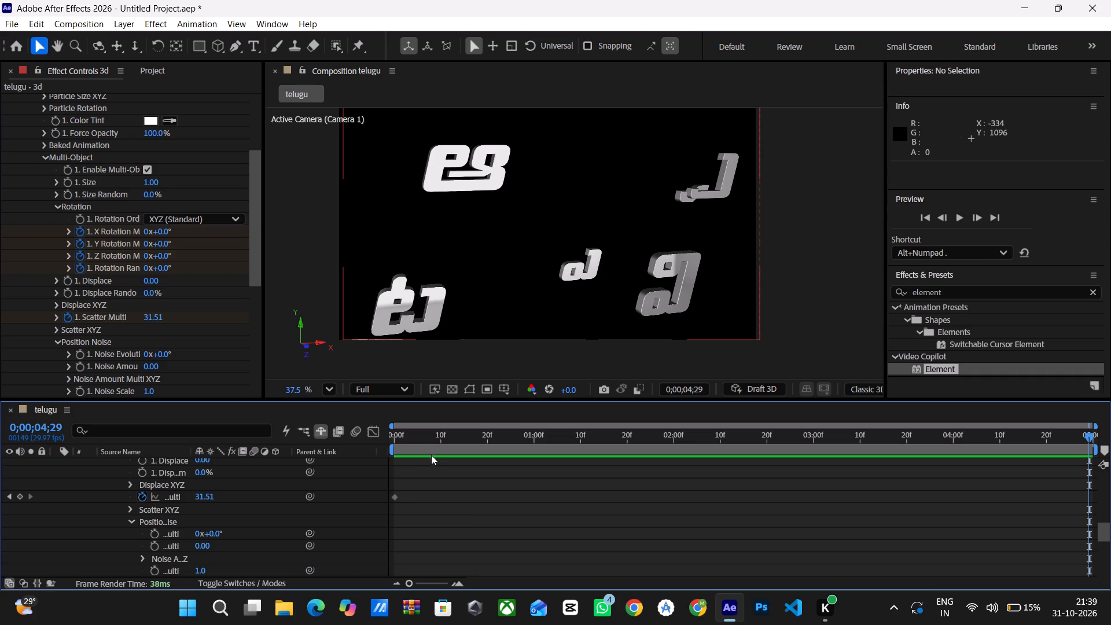
left_click(426, 436)
left_click_drag(428, 433, 329, 421)
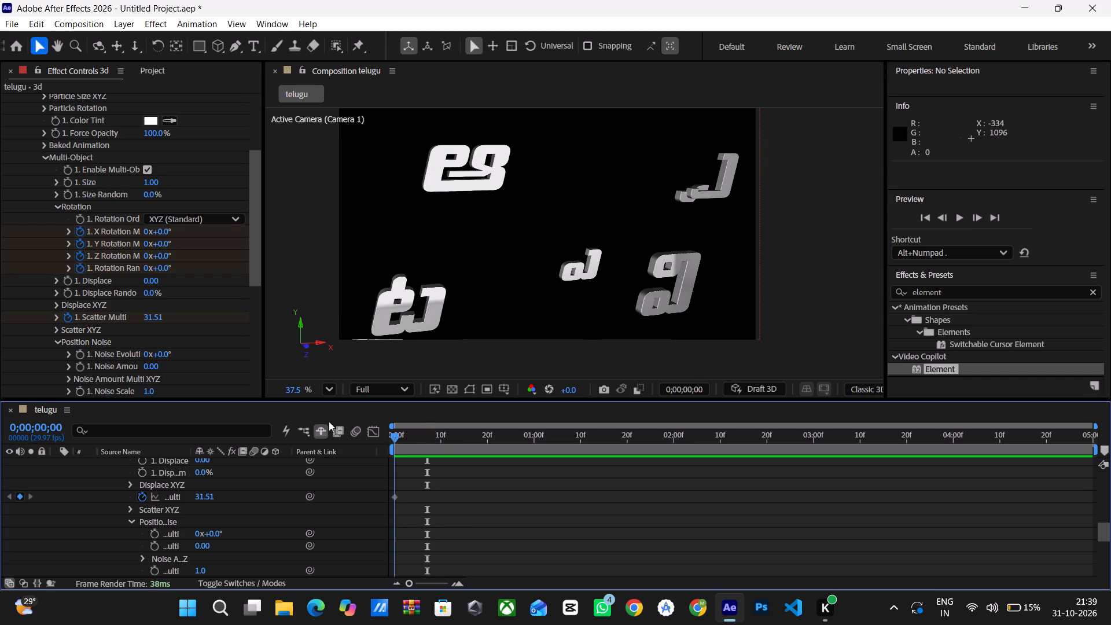
left_click_drag(329, 421, 312, 421)
Set the telugu composition's duration to 12 seconds in the Composition Settings.
left_click(382, 76)
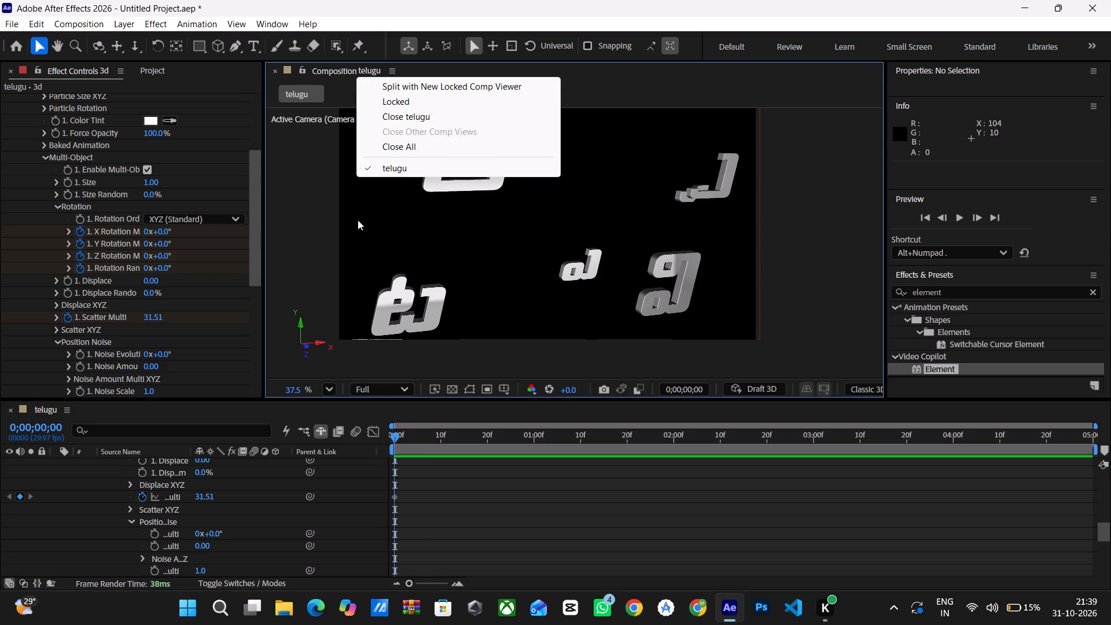
left_click(290, 212)
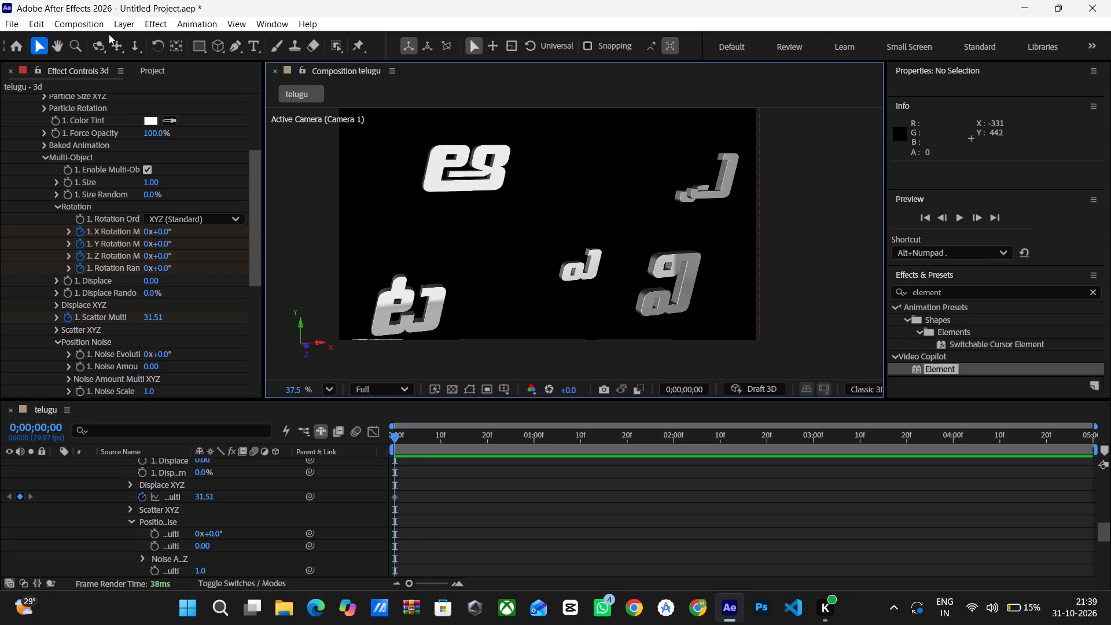
left_click(93, 28)
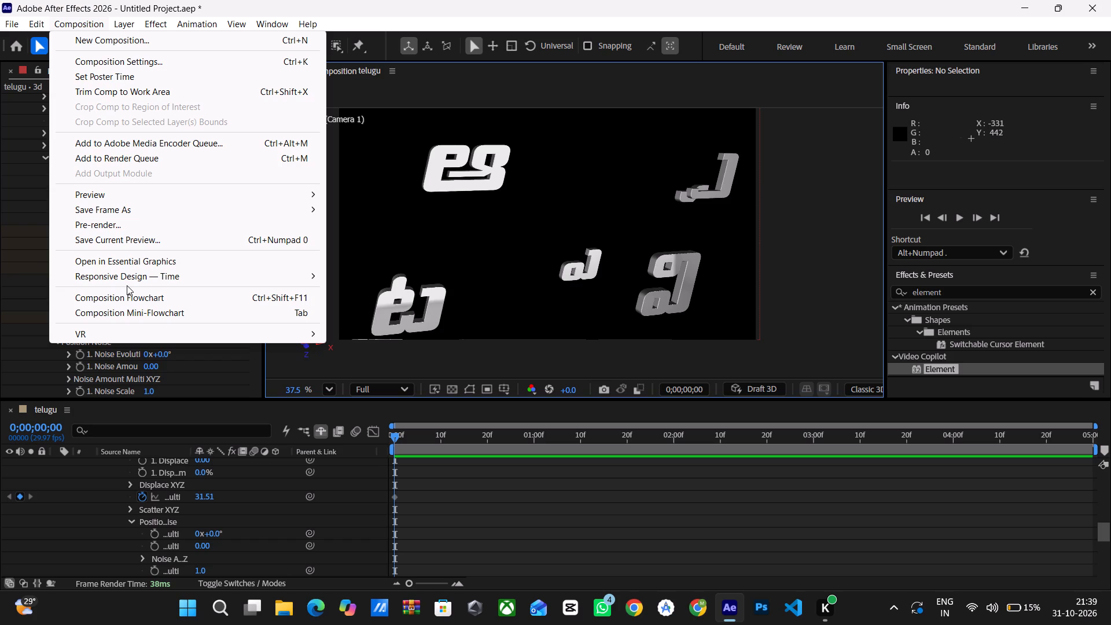
left_click(143, 62)
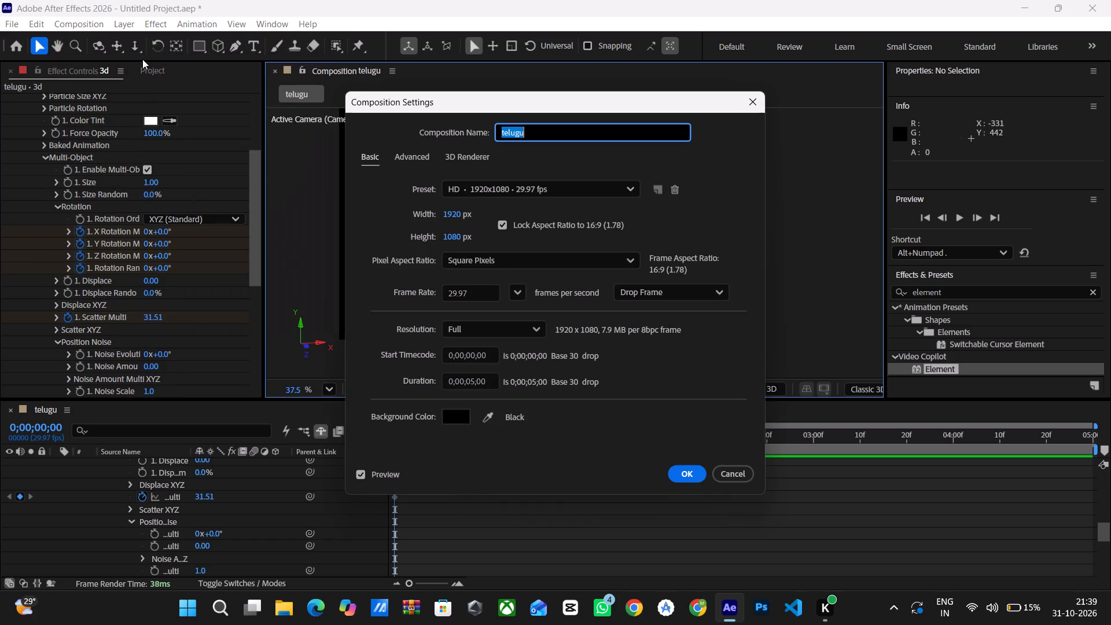
left_click(474, 382)
key("BackSpace")
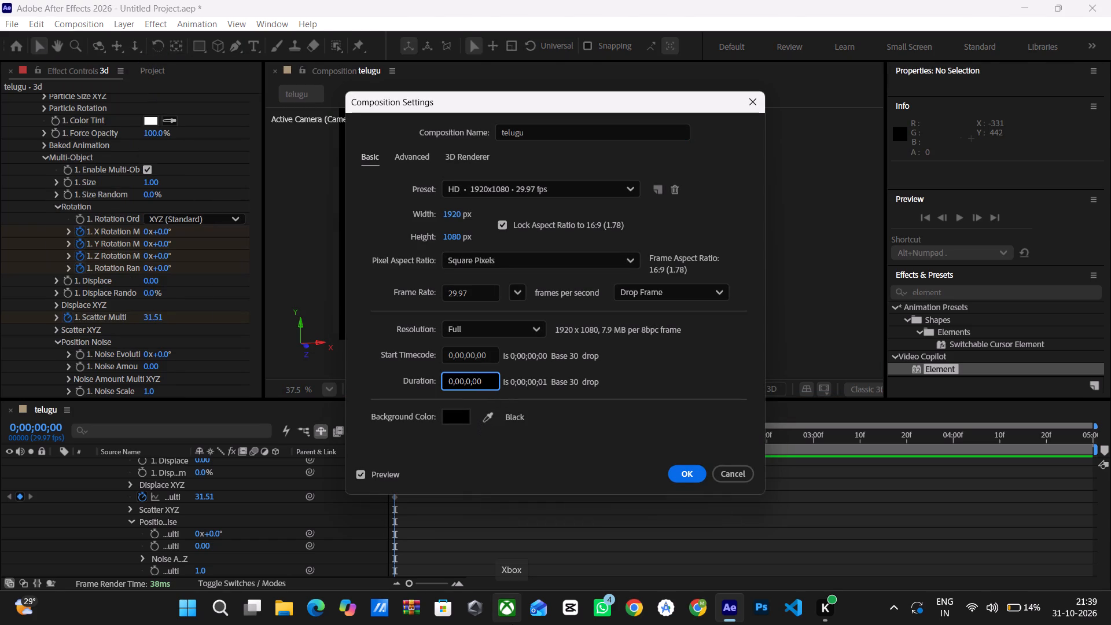
key("BackSpace")
type("12")
key("Return")
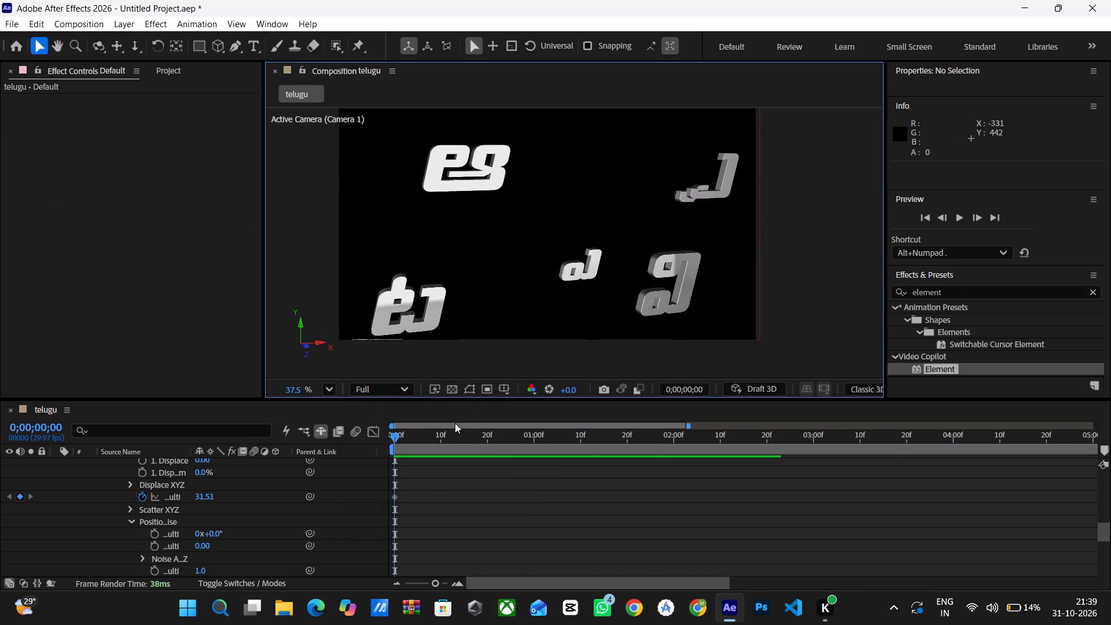
Widen the visible timeline range past ten seconds and move the current time to 0;00;07;00.
left_click_drag(396, 436, 488, 454)
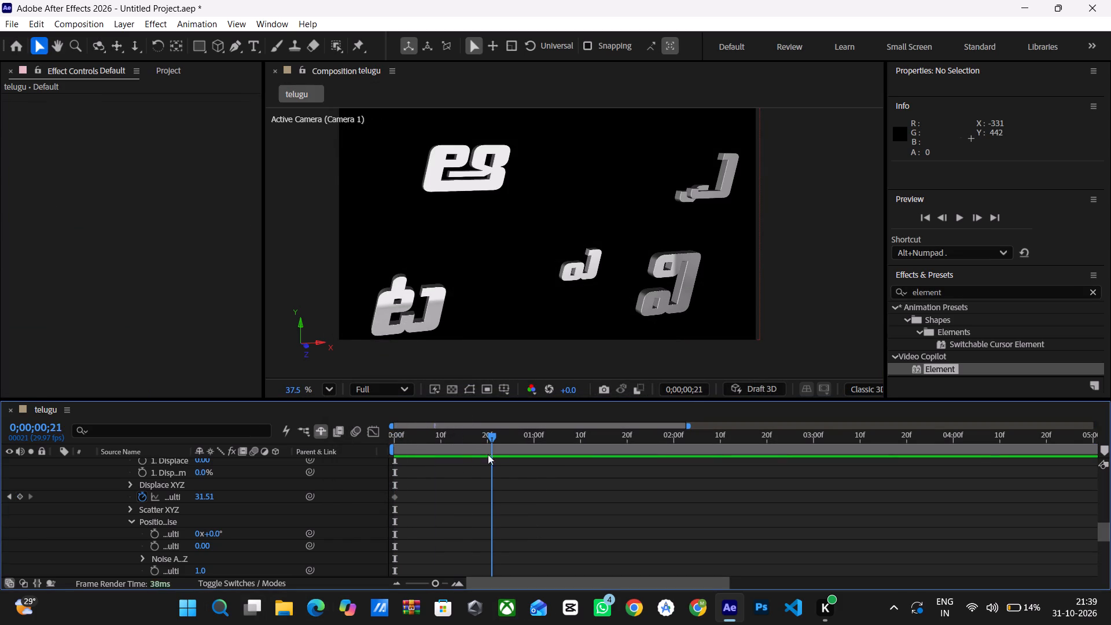
left_click_drag(488, 454, 411, 467)
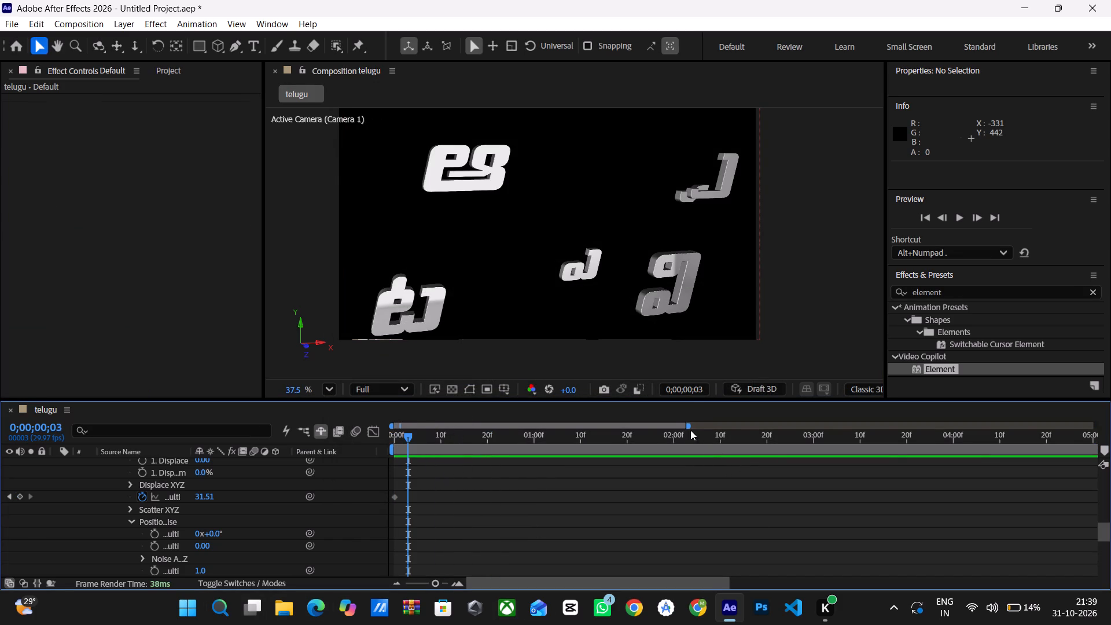
left_click_drag(687, 424, 775, 425)
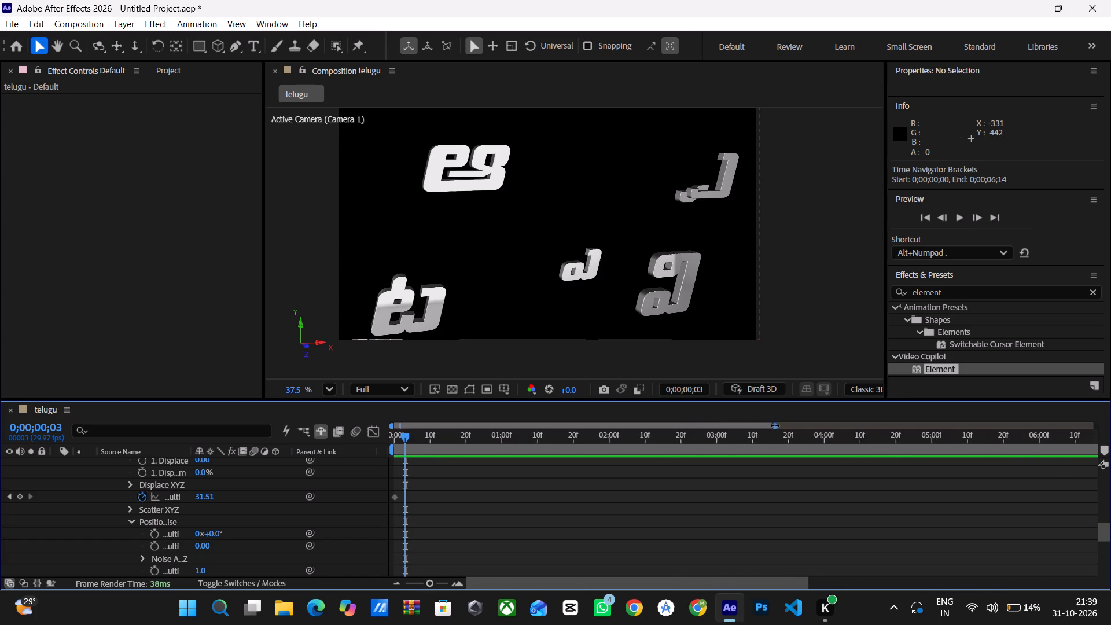
left_click_drag(775, 425, 977, 441)
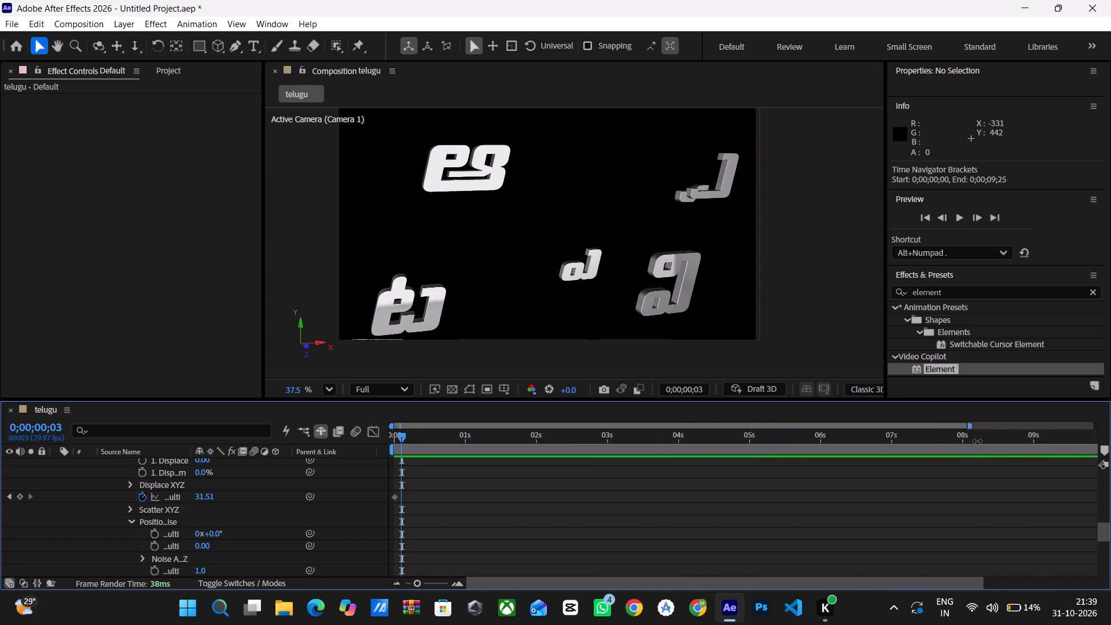
left_click_drag(977, 441, 1014, 440)
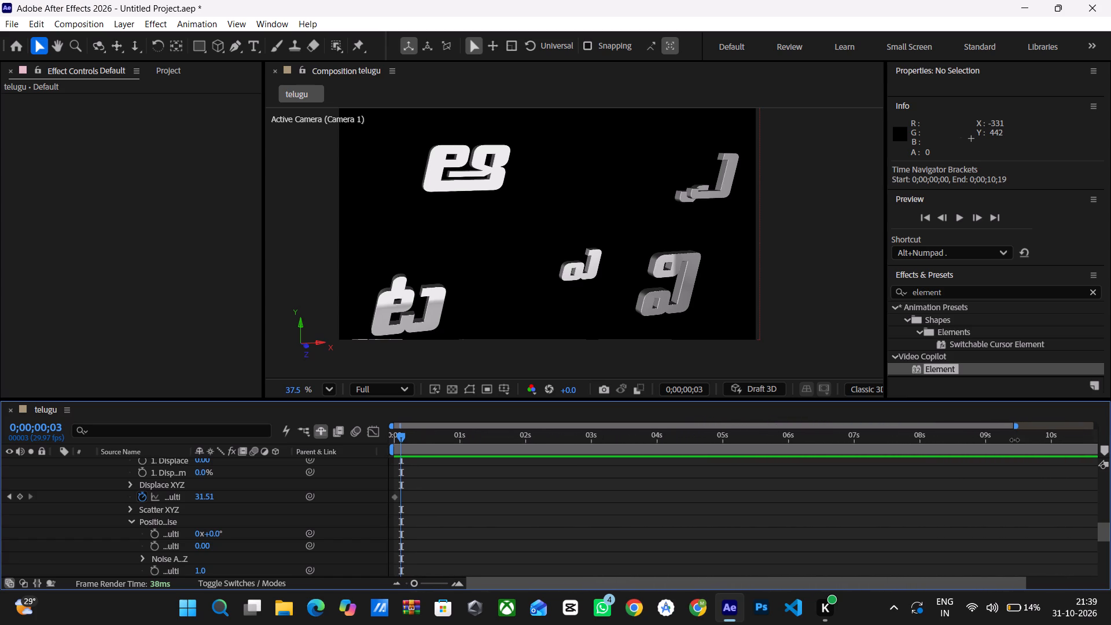
left_click_drag(1014, 440, 1014, 440)
left_click_drag(402, 436, 624, 462)
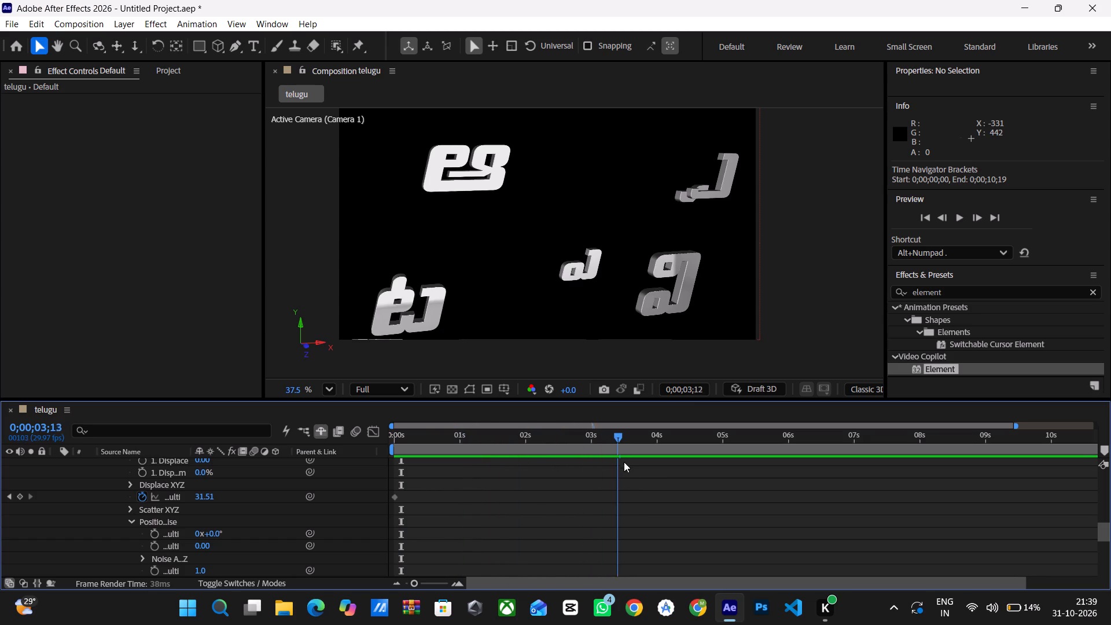
left_click_drag(624, 462, 723, 479)
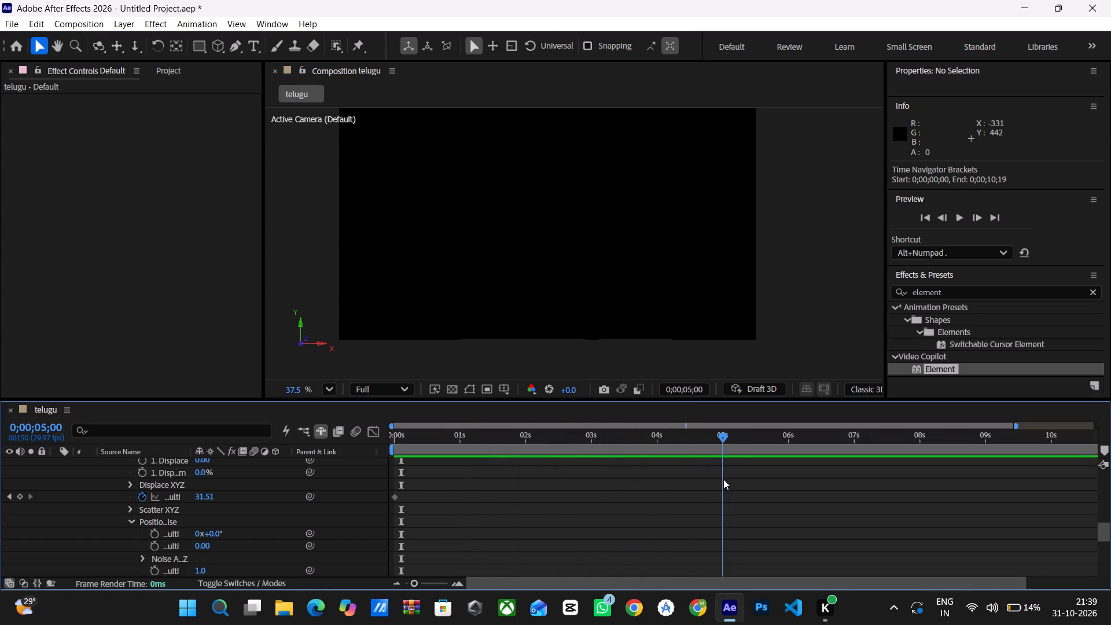
left_click_drag(723, 479, 775, 482)
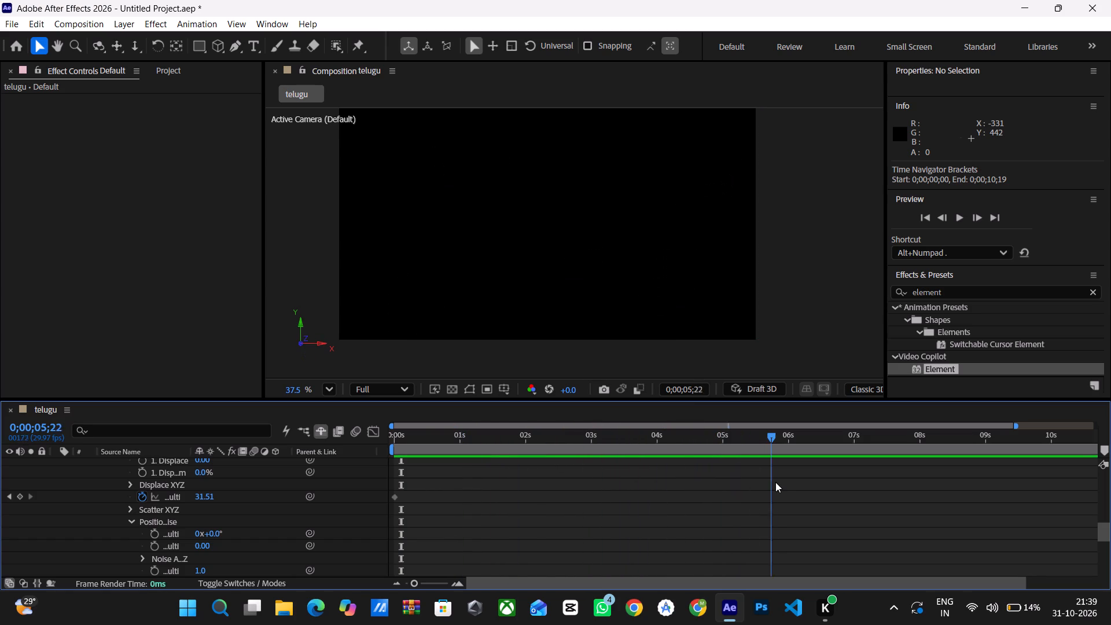
left_click_drag(775, 482, 853, 477)
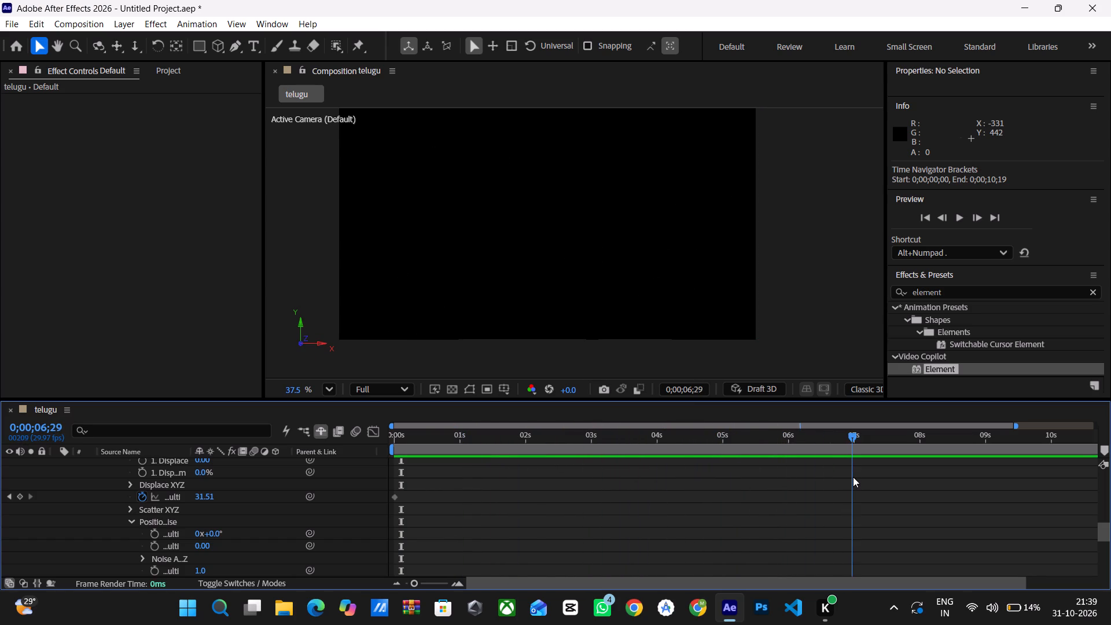
left_click_drag(853, 477, 856, 478)
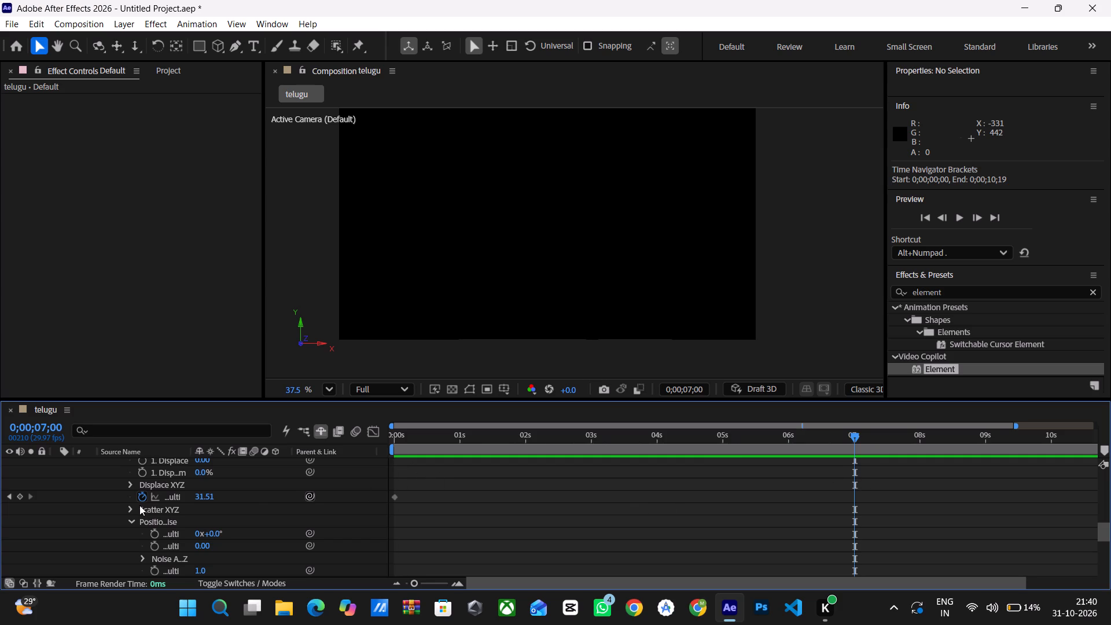
Reset the Effects workspace to its saved layout.
scroll(189, 519, "up", 15)
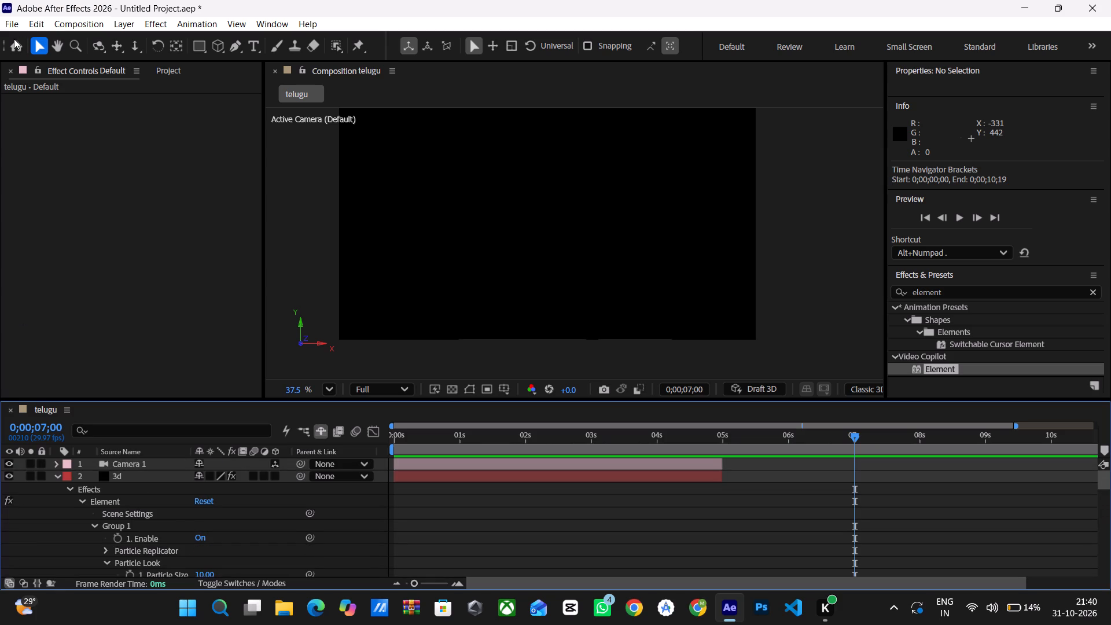
left_click(262, 23)
left_click(435, 44)
left_click(435, 36)
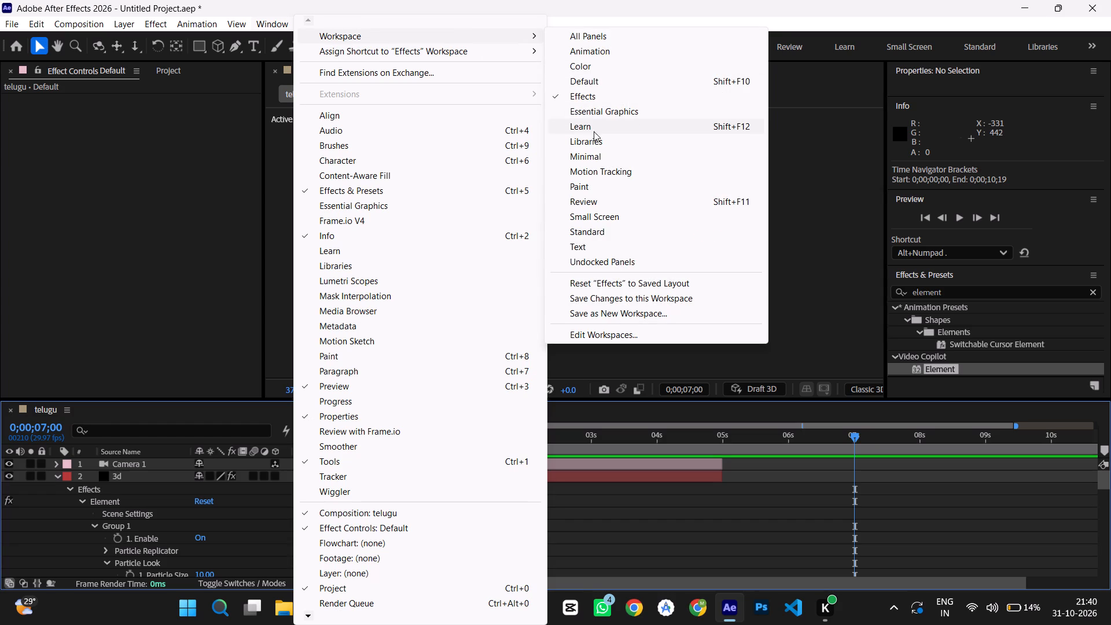
left_click(639, 280)
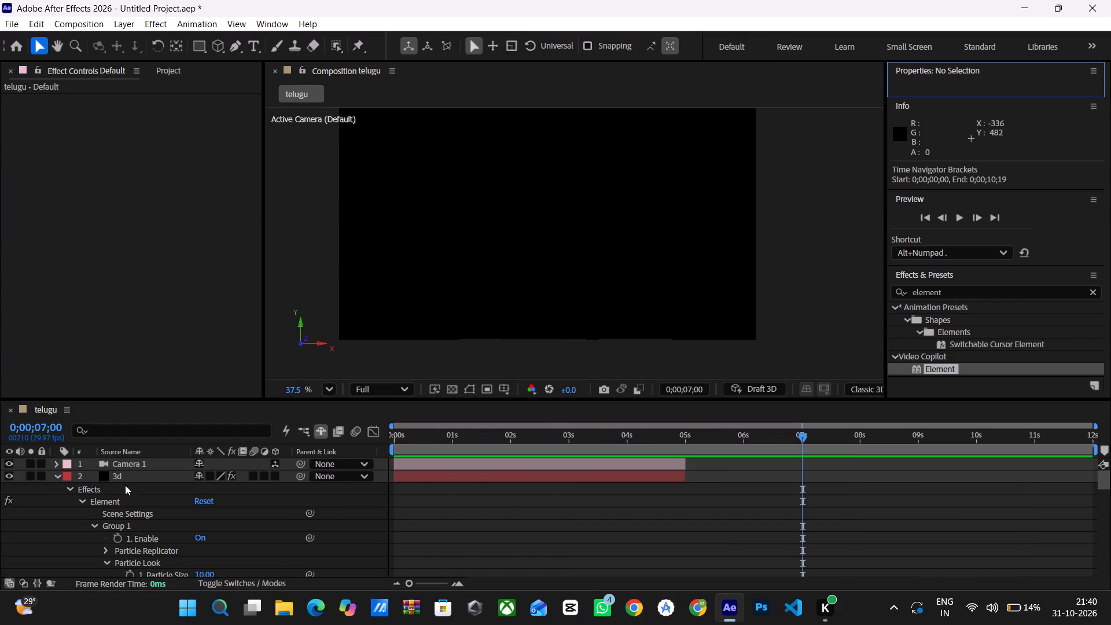
Keyframe the 3d layer's Multi-Object Scatter at 0 at 0;00;07;00 in Element's Group 1.
left_click(115, 478)
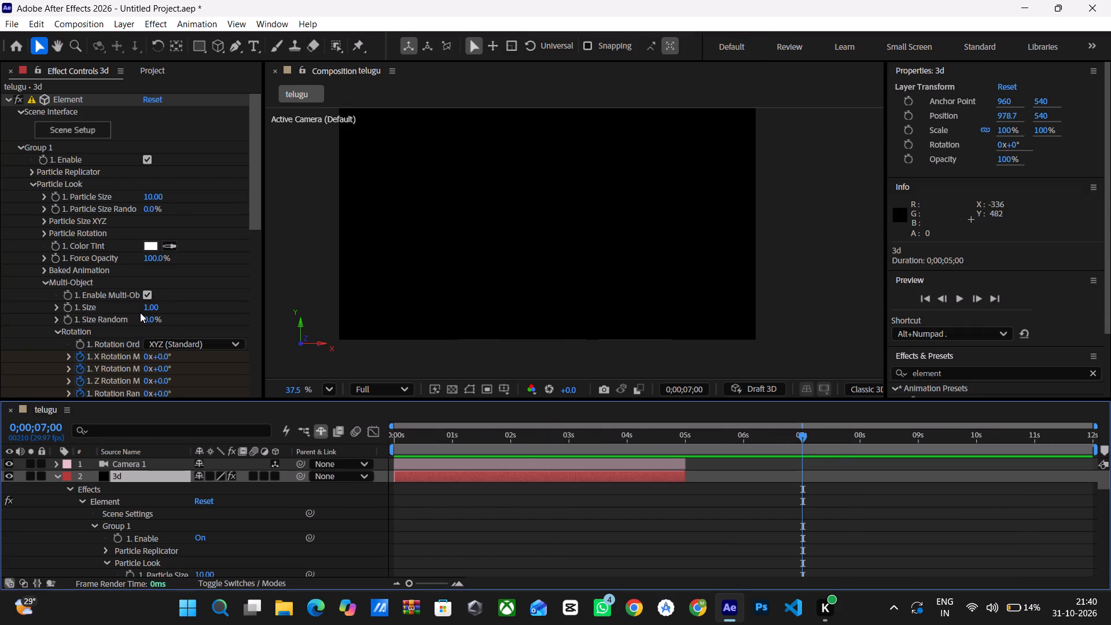
scroll(140, 313, "down", 4)
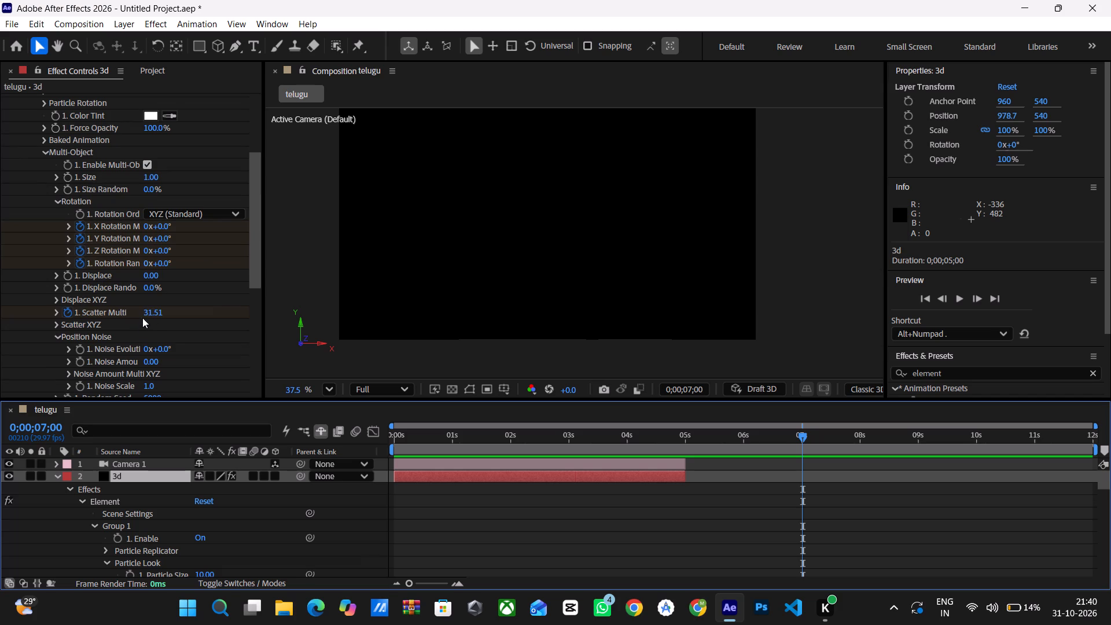
left_click_drag(154, 313, 83, 314)
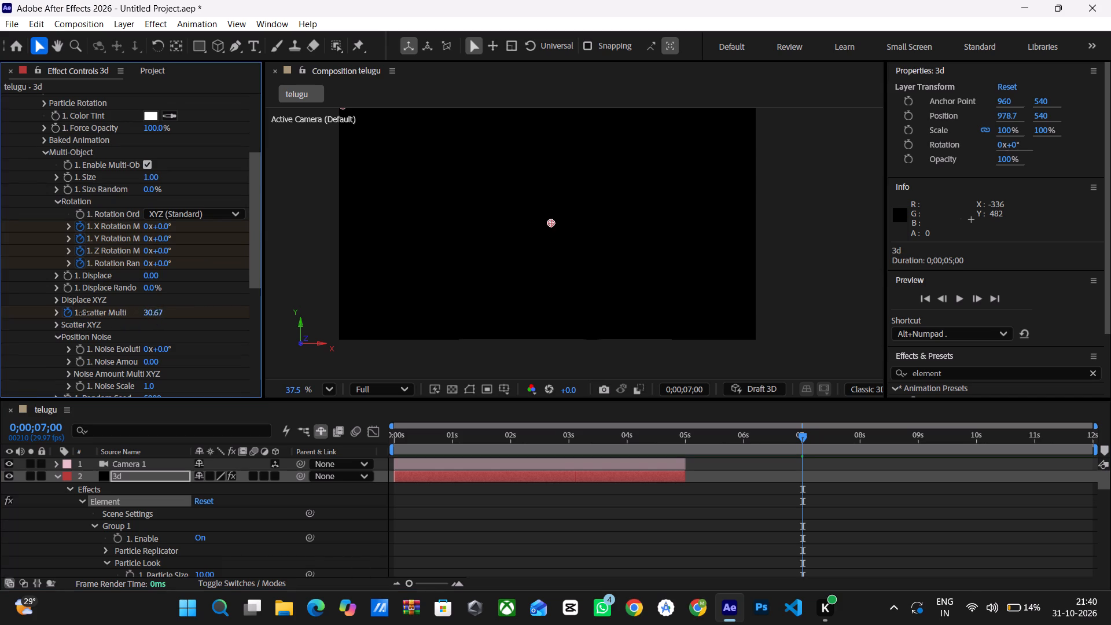
left_click_drag(83, 314, 33, 315)
left_click_drag(160, 313, 156, 312)
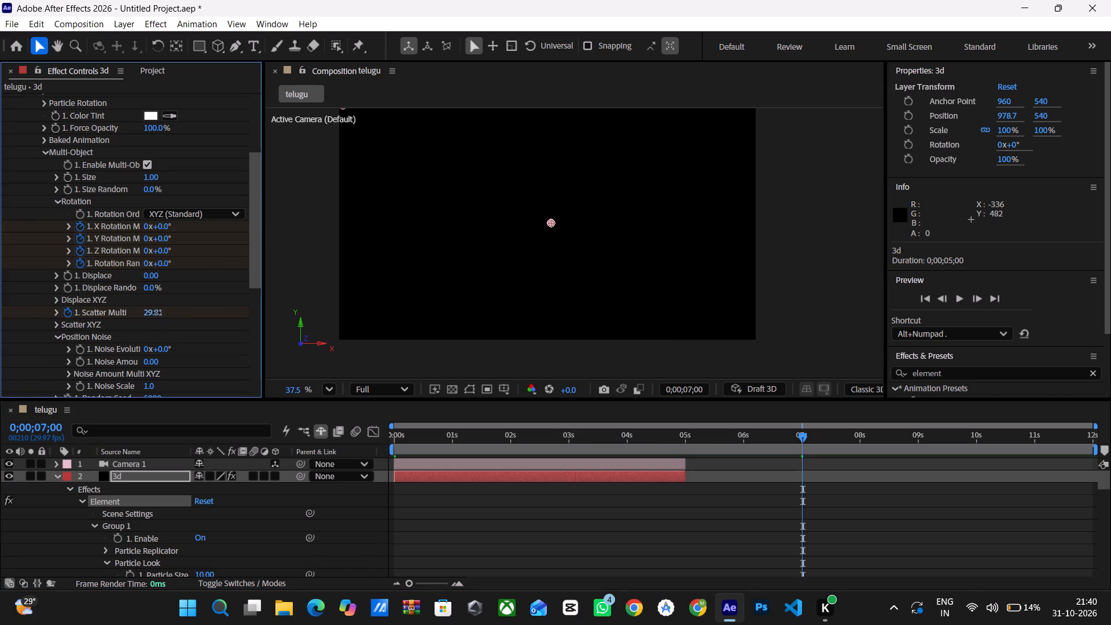
left_click_drag(156, 312, 137, 312)
left_click(156, 312)
key("0")
key("Return")
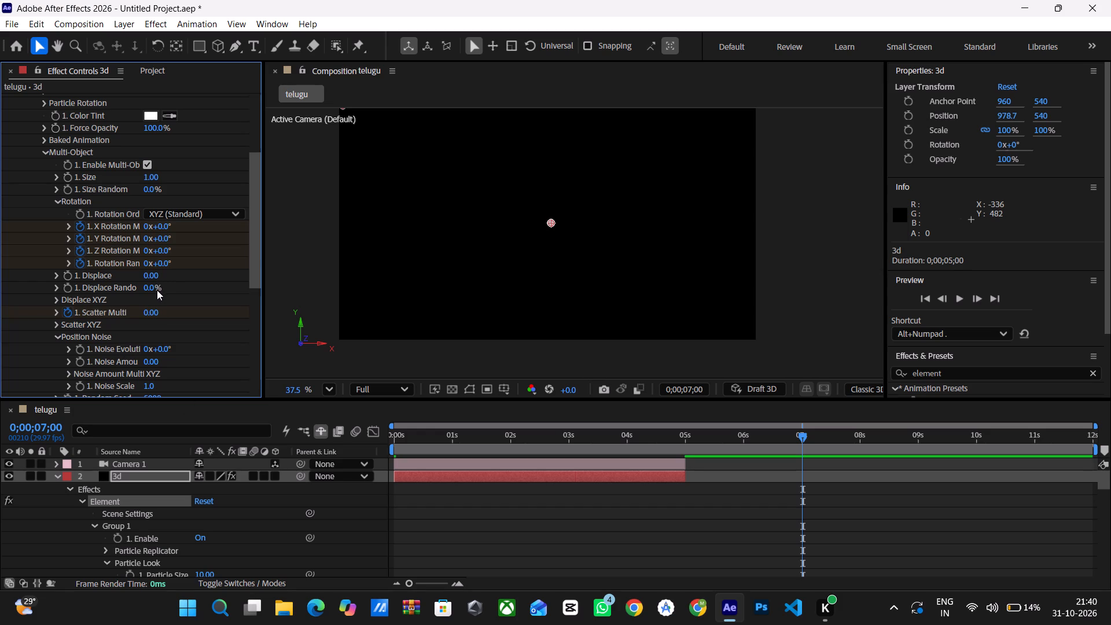
Play the scatter animation from the first frame, checking its keyframes and the layer lengths, and scrub to 0;00;04;17.
scroll(156, 291, "down", 1)
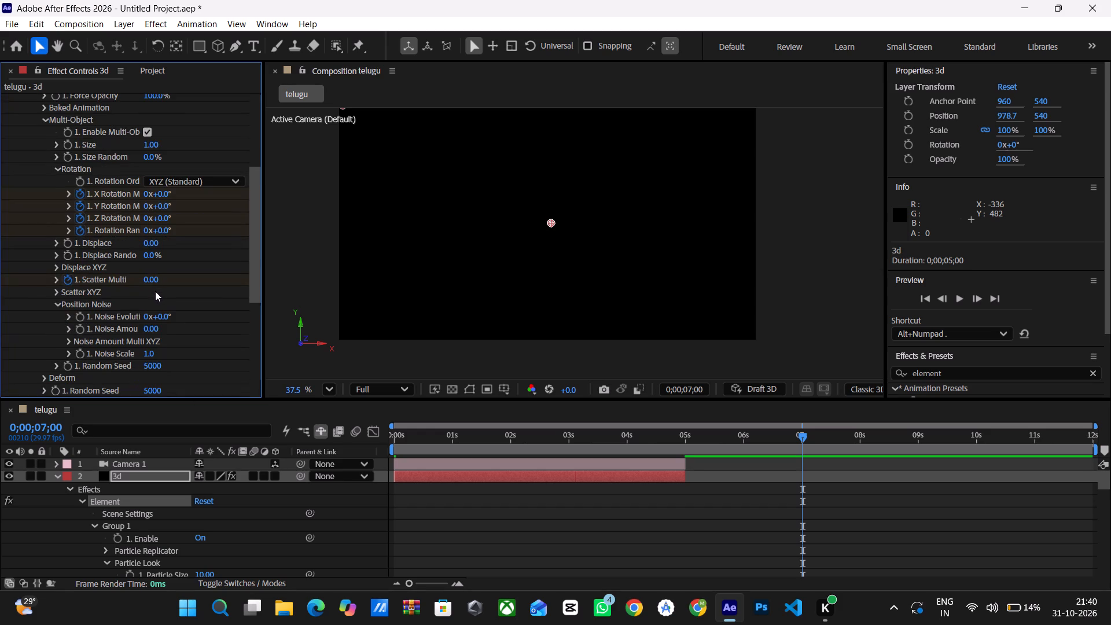
scroll(155, 291, "up", 2)
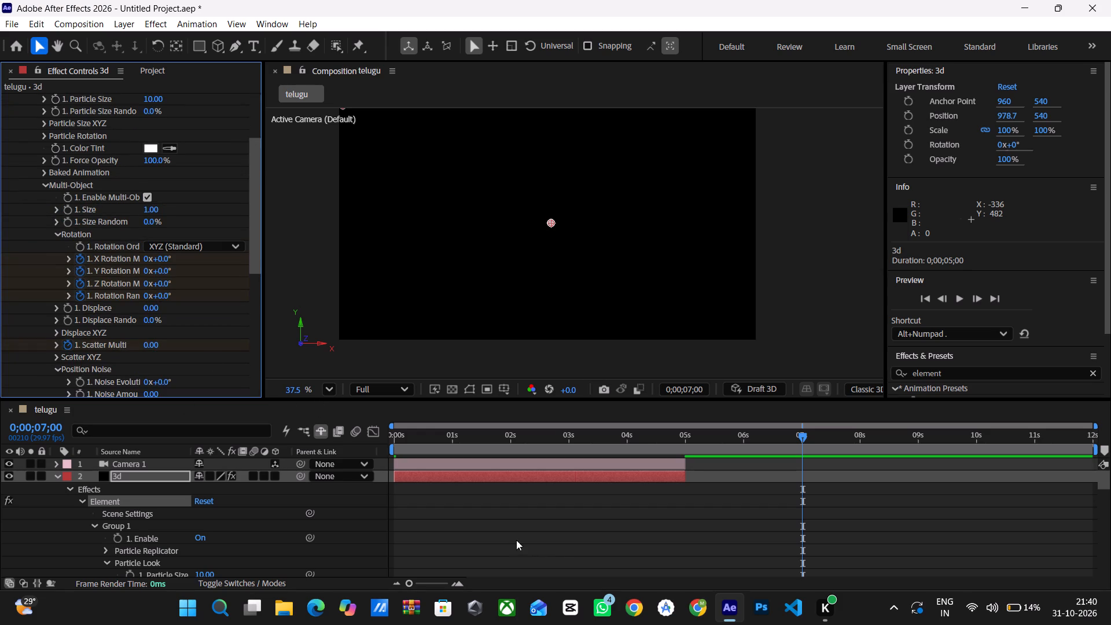
scroll(558, 550, "up", 4)
scroll(556, 547, "down", 5)
scroll(554, 541, "up", 2)
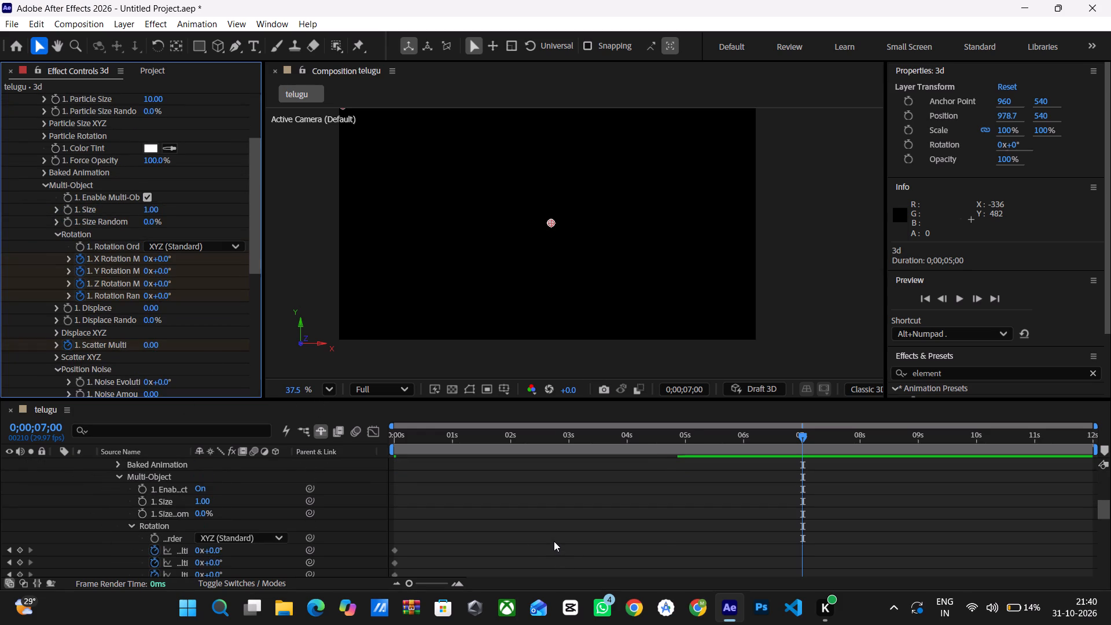
scroll(554, 541, "up", 2)
scroll(554, 541, "down", 6)
left_click_drag(802, 433, 698, 454)
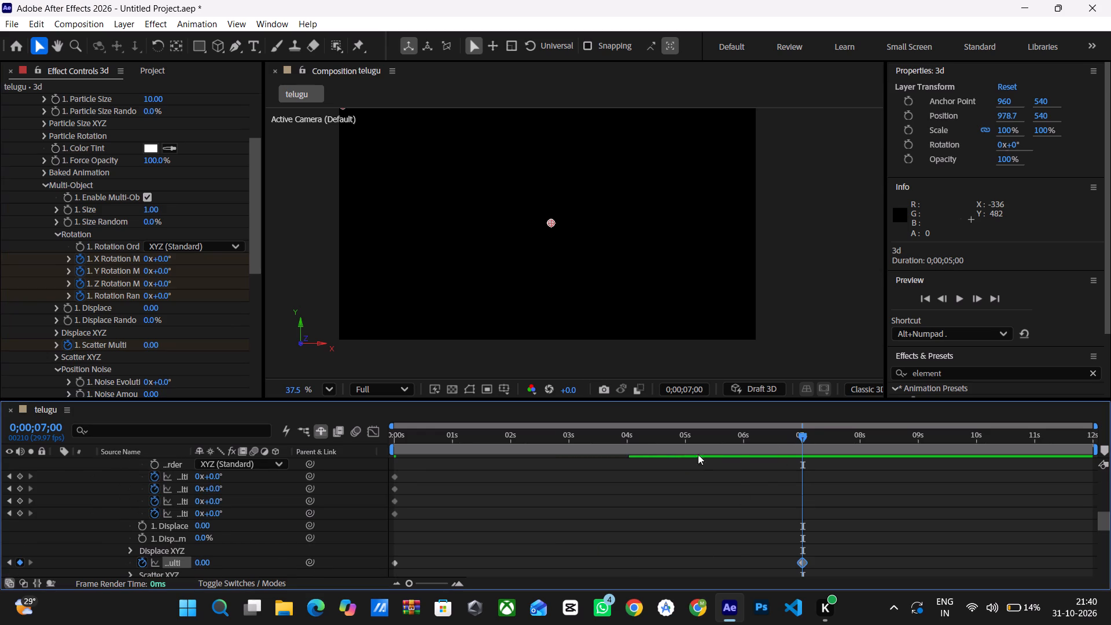
left_click_drag(698, 454, 271, 447)
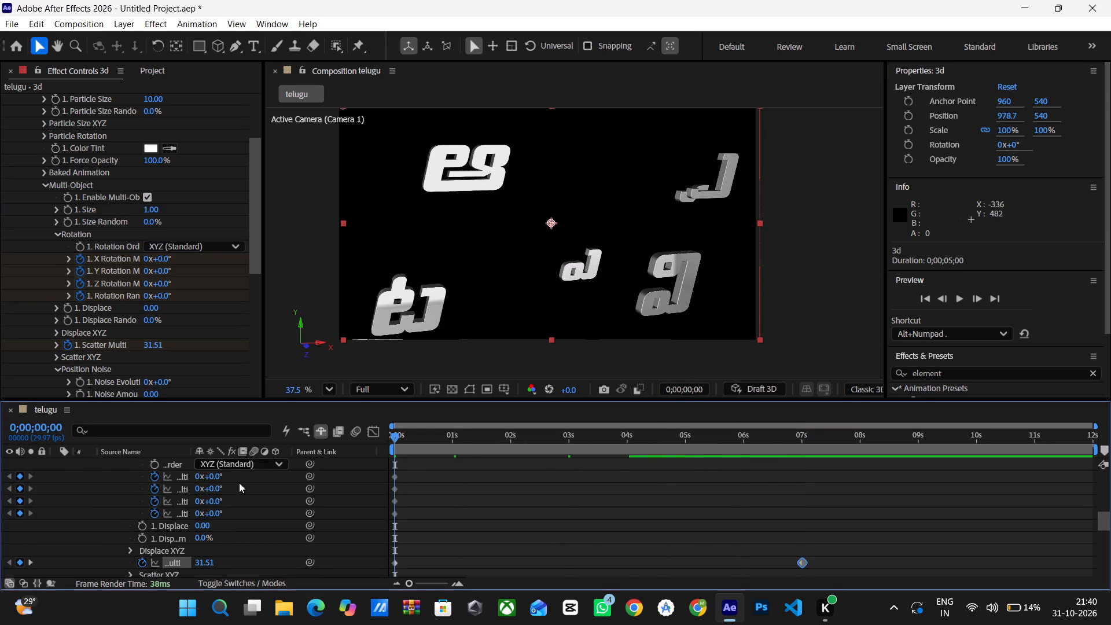
key("space")
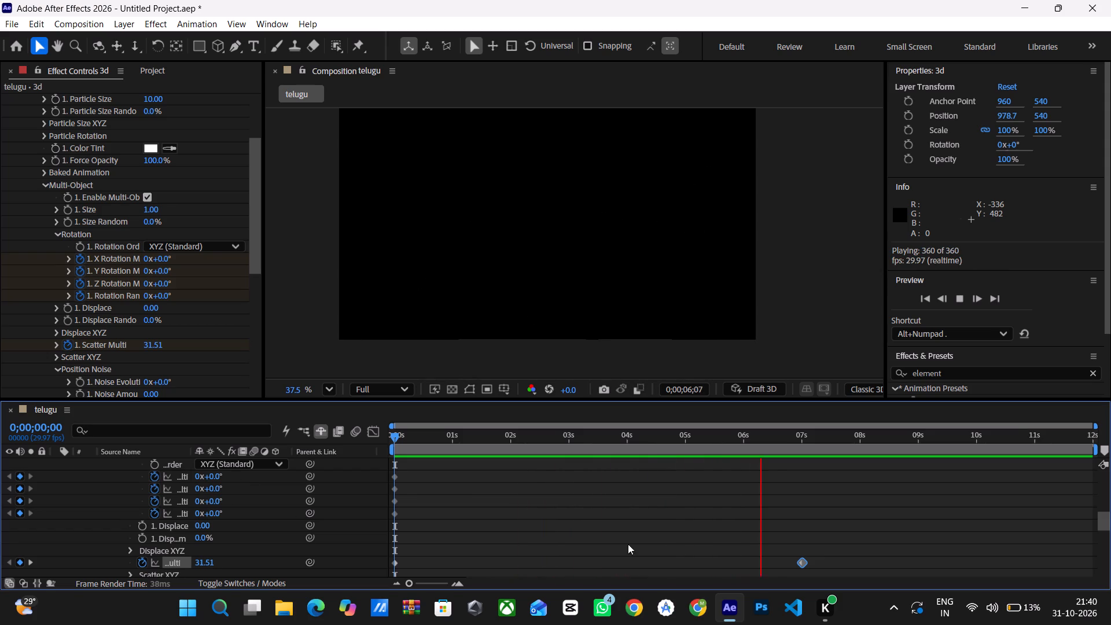
scroll(783, 570, "down", 9)
scroll(775, 554, "up", 9)
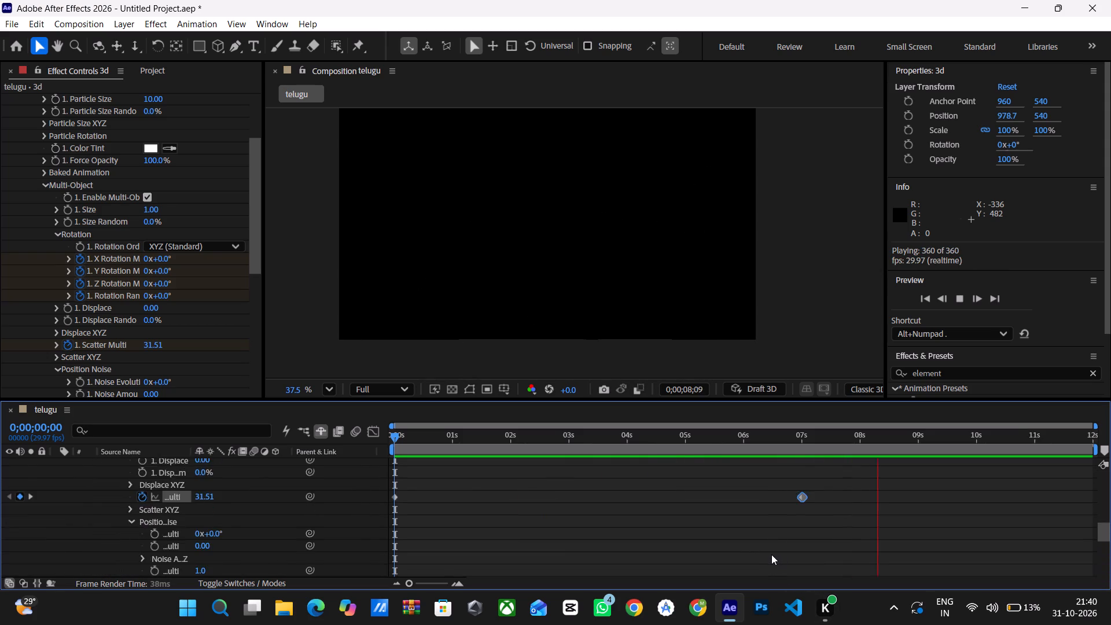
scroll(771, 554, "up", 16)
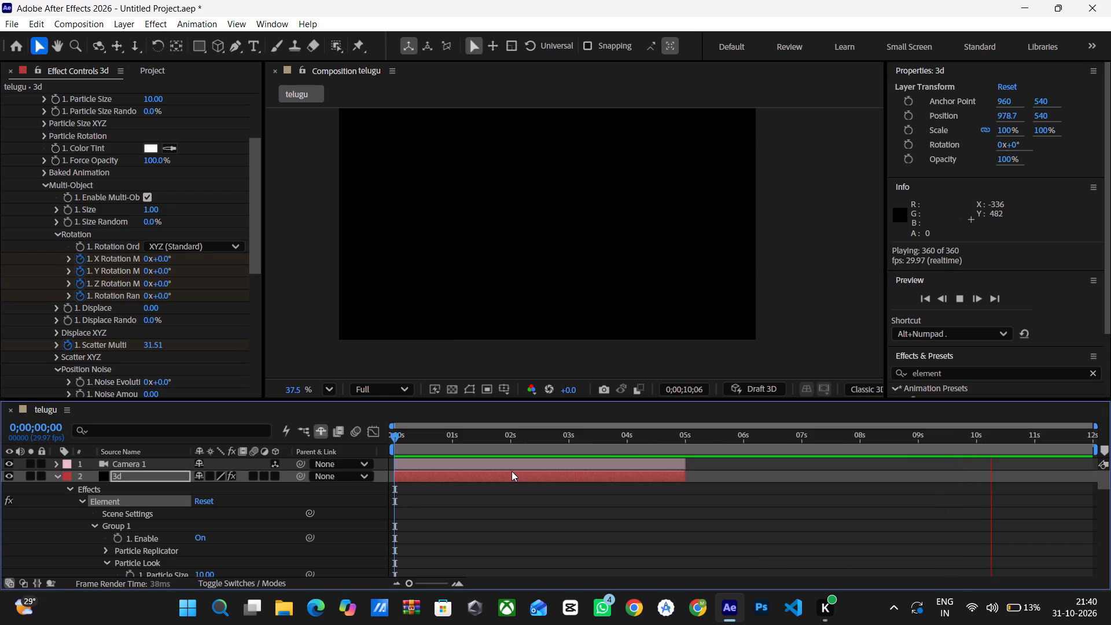
left_click(510, 470)
left_click_drag(399, 438, 665, 472)
Extend the 3d and Camera 1 layers to the end of the 12-second composition.
left_click(568, 470)
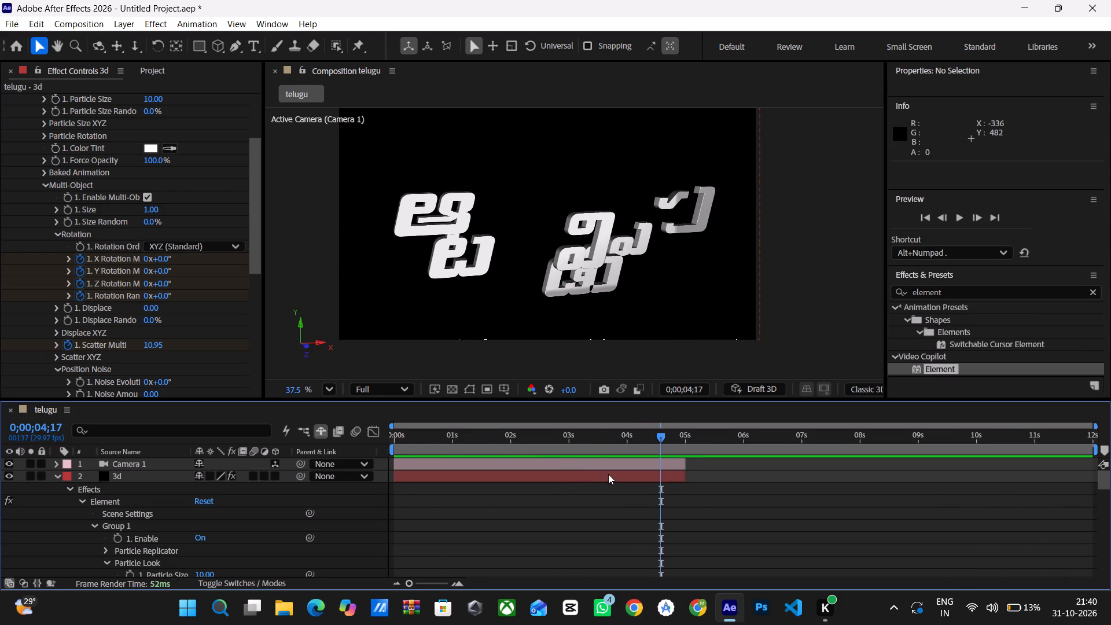
left_click(608, 475)
left_click_drag(689, 475, 792, 483)
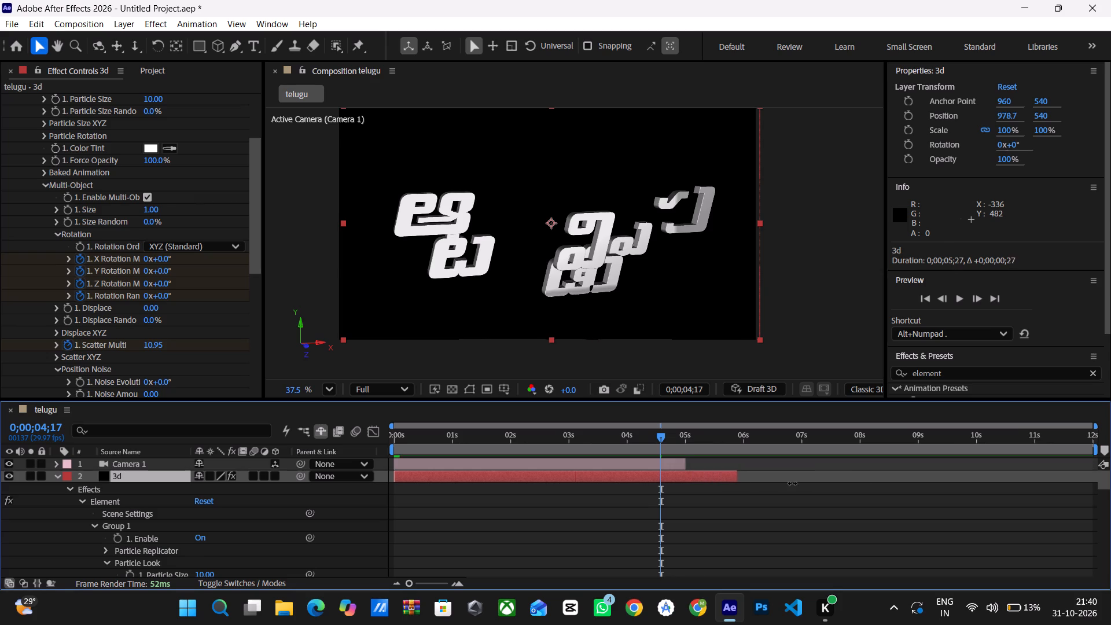
left_click_drag(792, 483, 1110, 458)
left_click(680, 465)
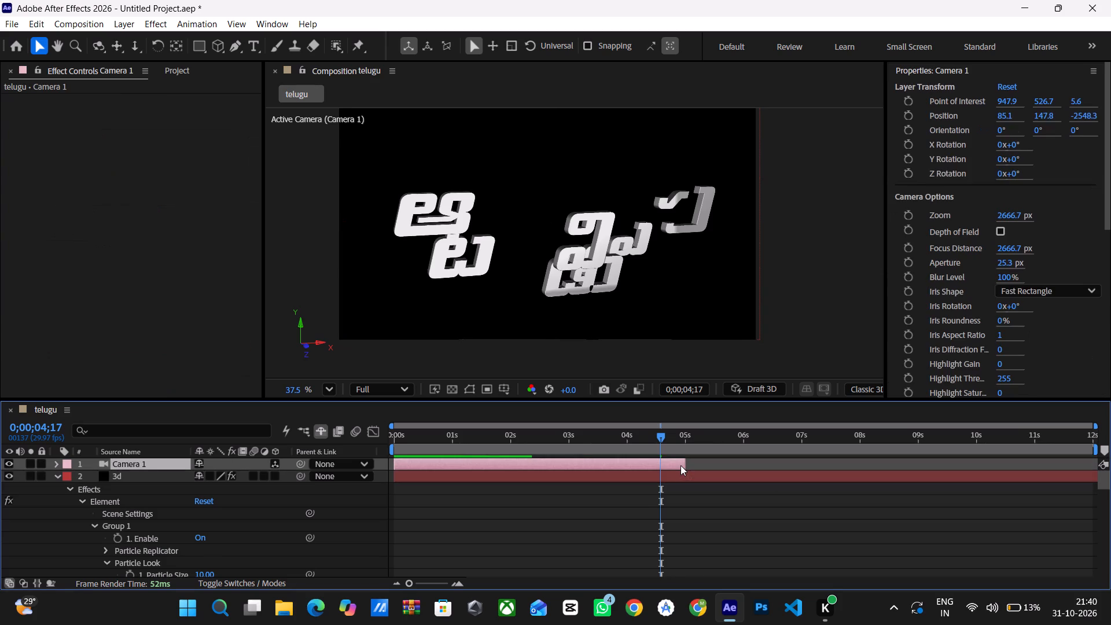
left_click_drag(686, 465, 1110, 455)
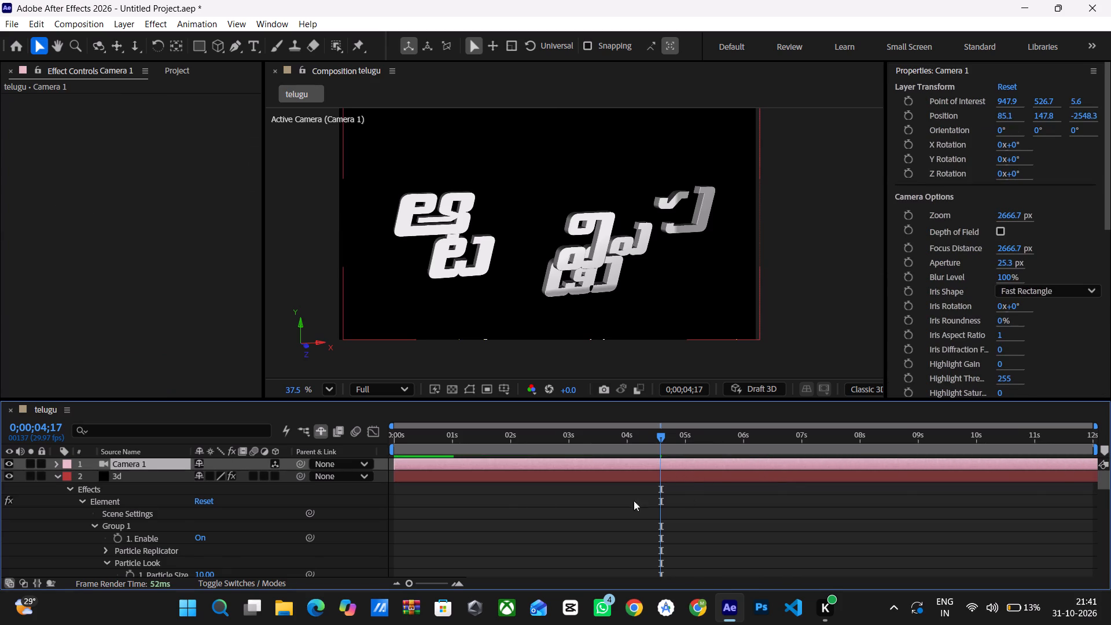
Scrub the letter animation back to the first frame at 0;00;00;00.
scroll(499, 500, "down", 2)
left_click_drag(660, 436, 627, 438)
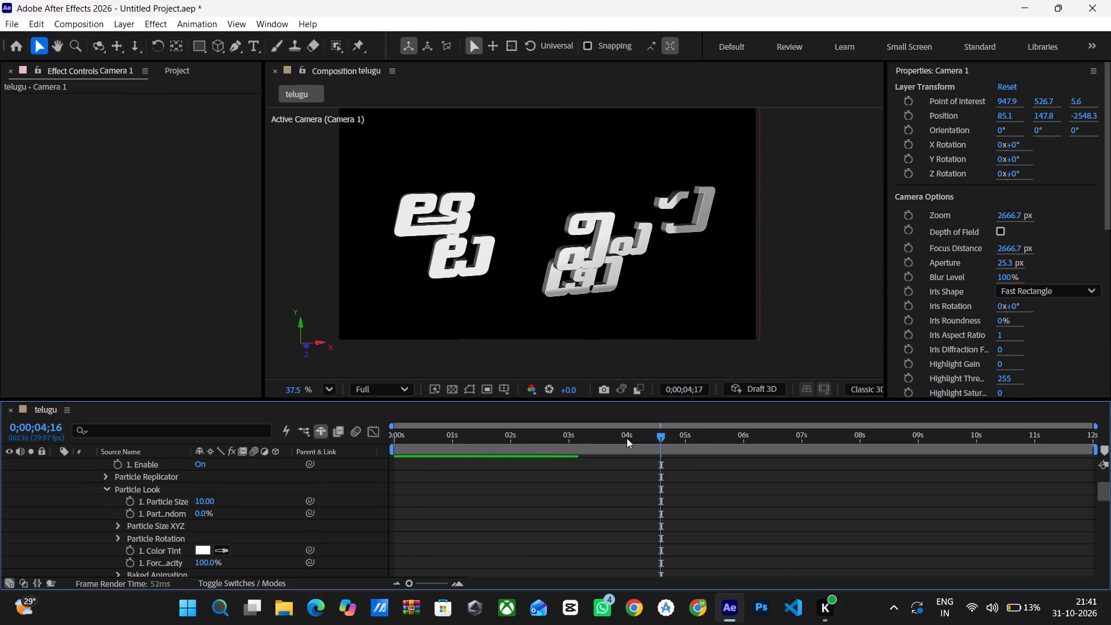
left_click_drag(627, 438, 363, 470)
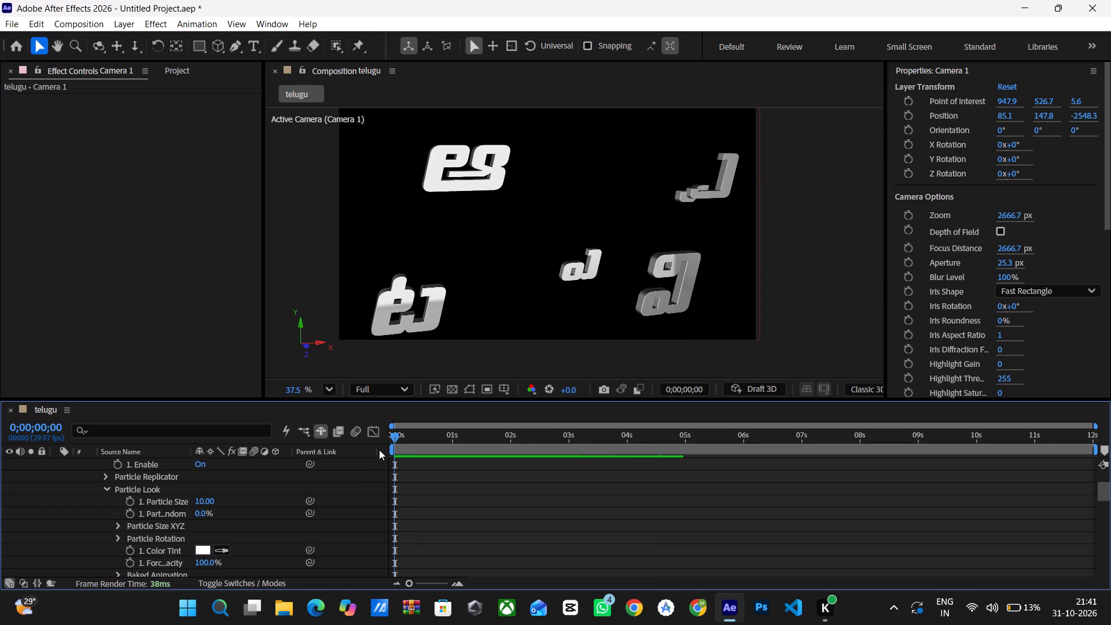
scroll(579, 491, "up", 3)
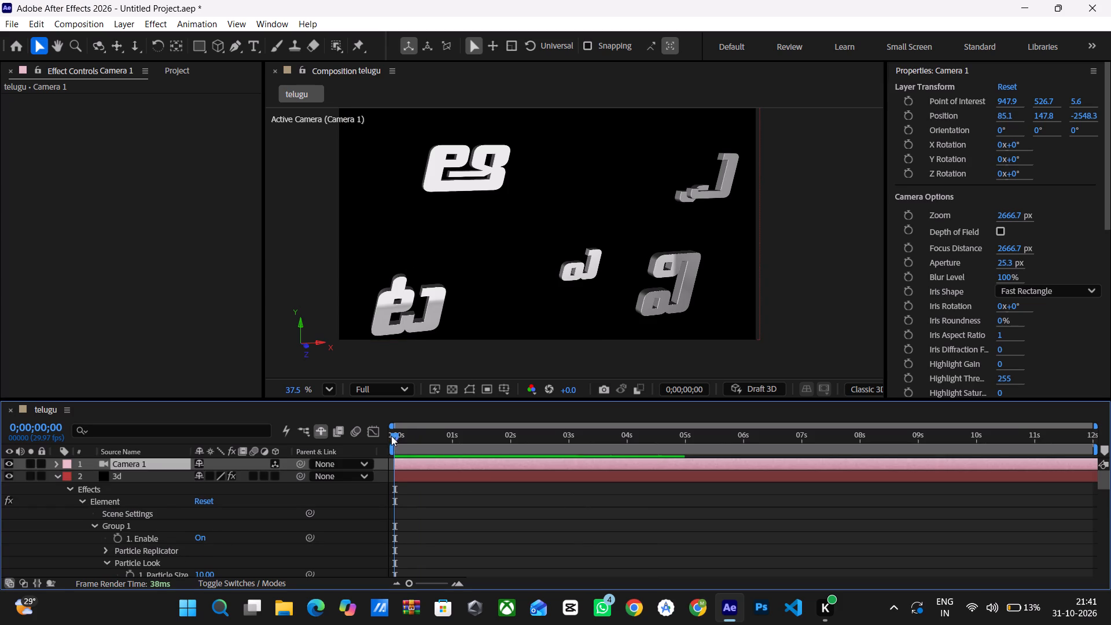
left_click_drag(393, 437, 398, 437)
Scrub through the letter animation and play it from the first frame to review how the scattered letters assemble.
left_click_drag(398, 437, 852, 468)
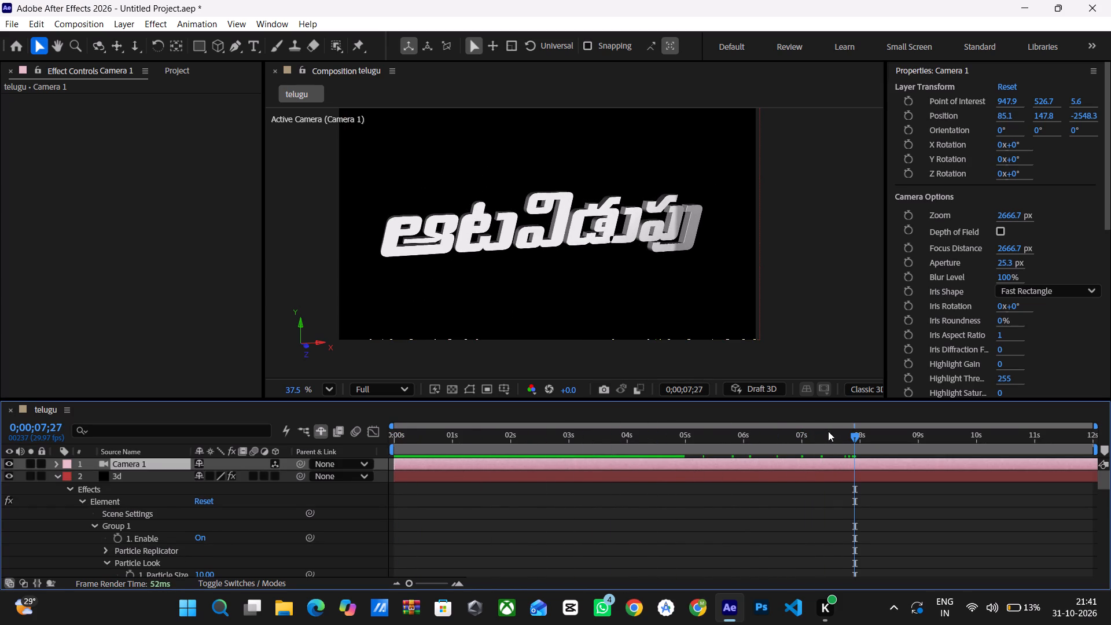
left_click_drag(854, 435, 724, 452)
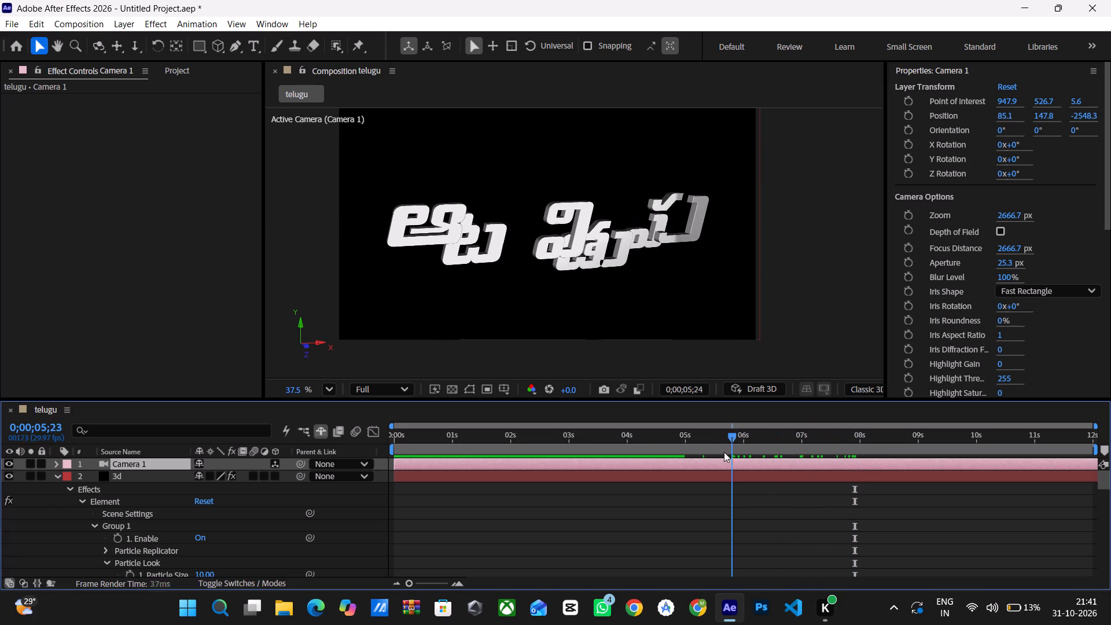
left_click_drag(724, 452, 495, 468)
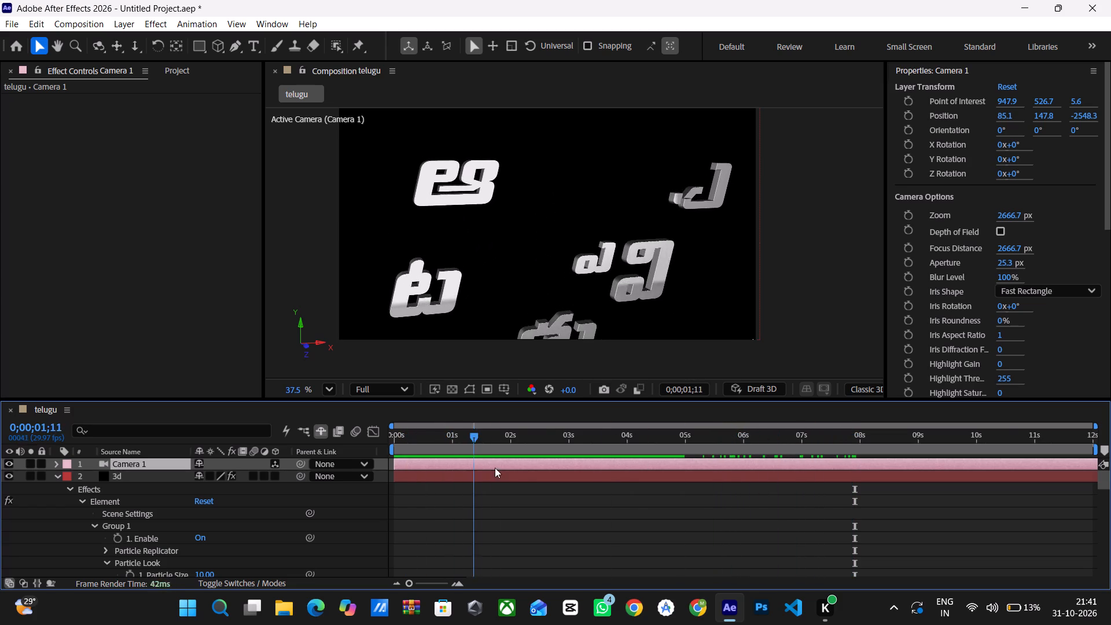
left_click_drag(495, 468, 196, 488)
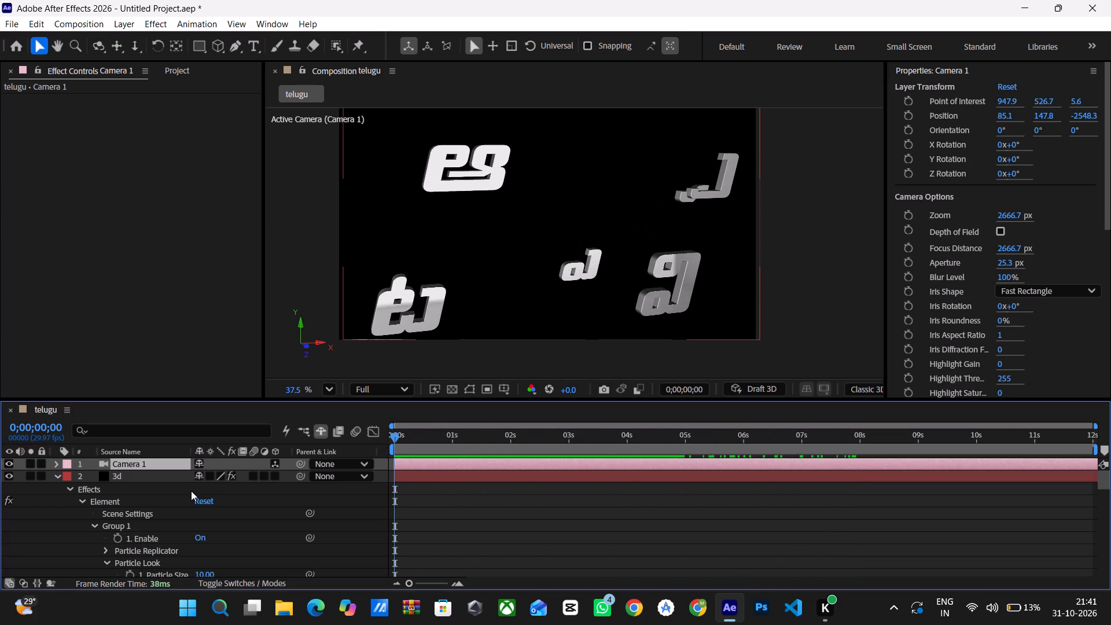
key("space")
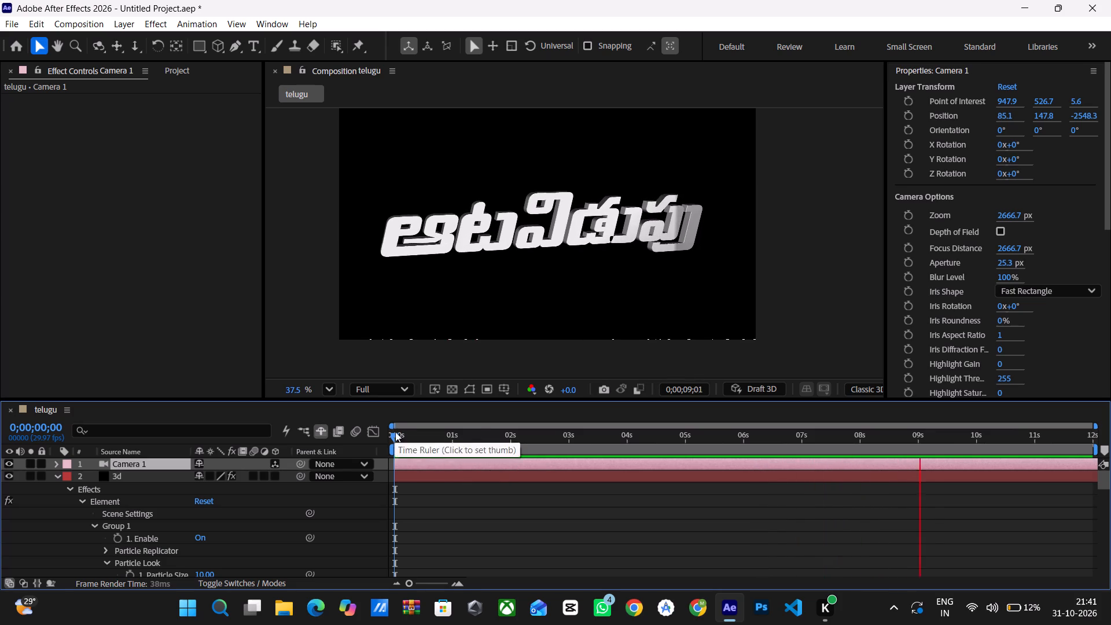
left_click_drag(396, 433, 309, 473)
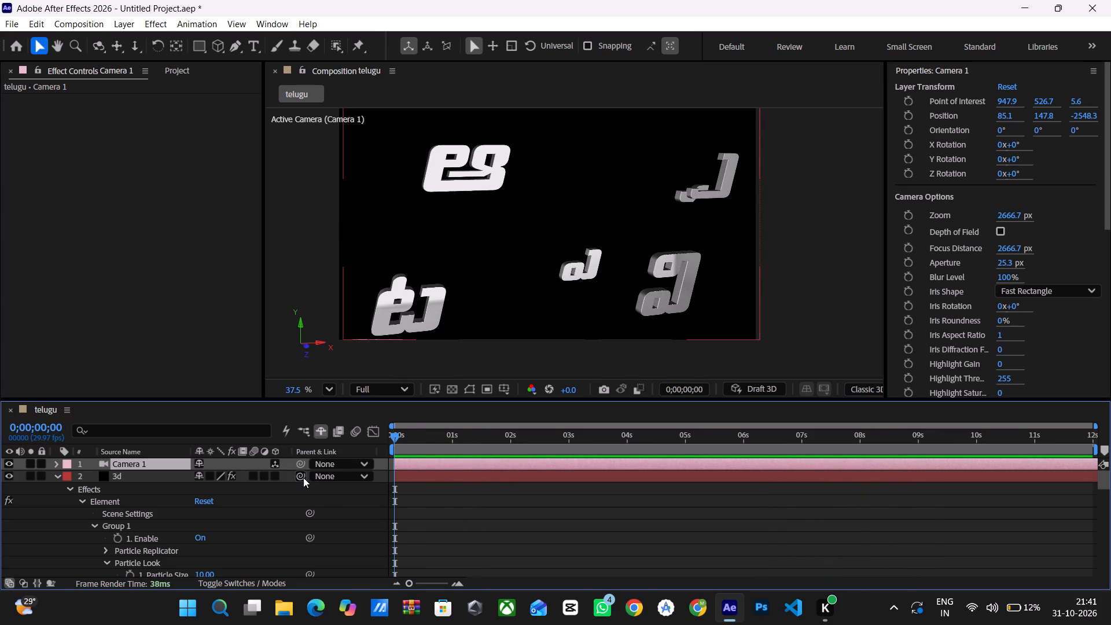
Collapse the 3d layer's expanded properties in the timeline.
scroll(425, 494, "down", 4)
scroll(431, 494, "up", 6)
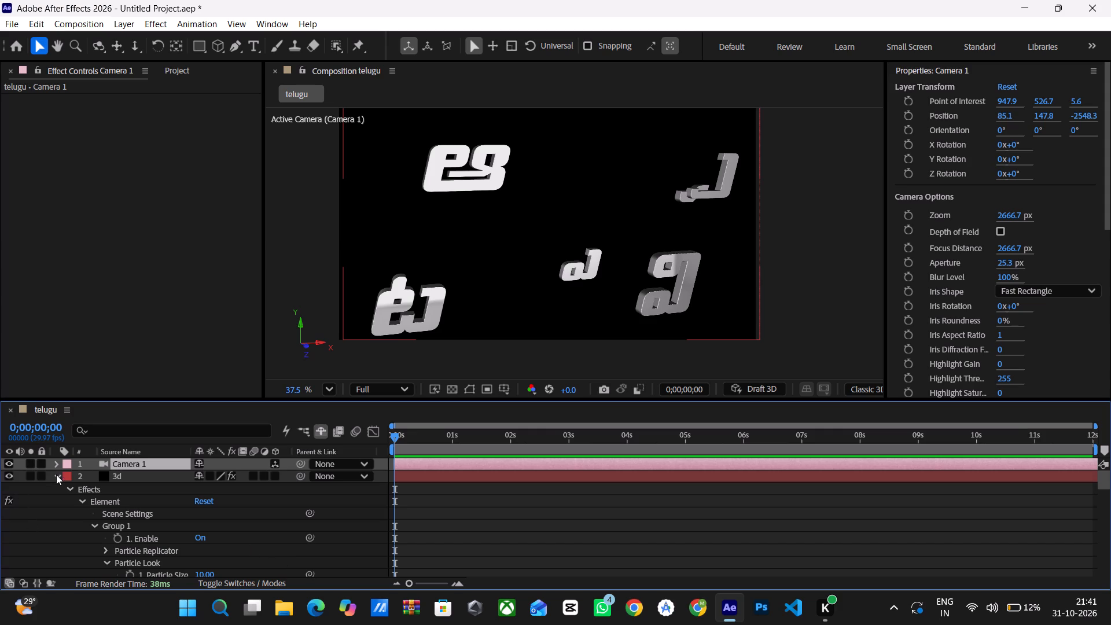
left_click(58, 478)
right_click(68, 499)
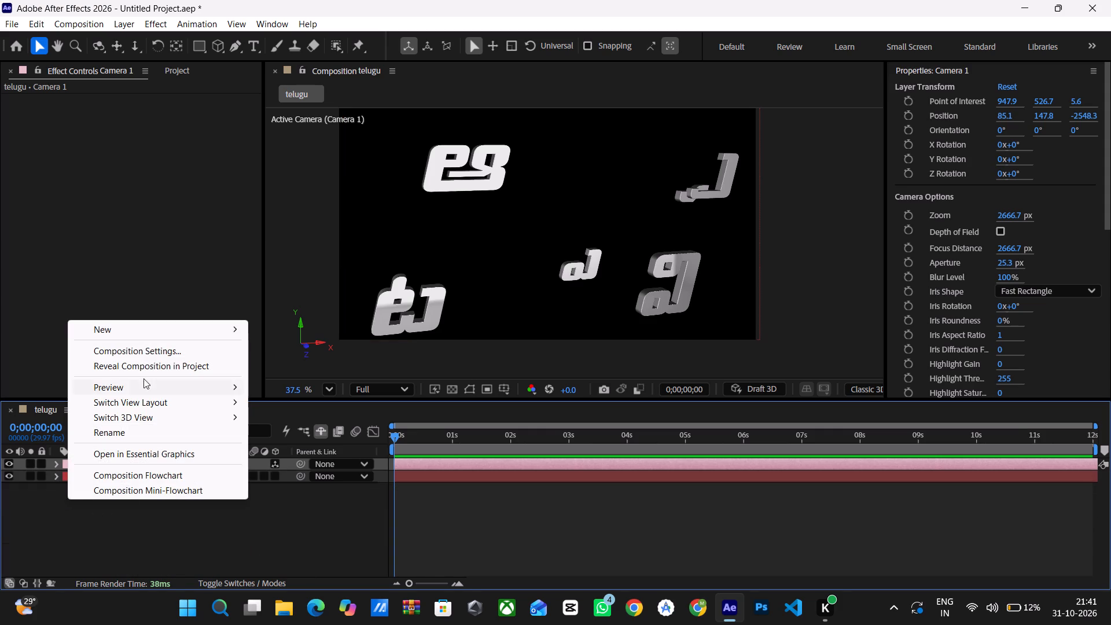
left_click(122, 523)
Import the footagecrate-4k-super-lightning-fullscreen MOV clip from the Downloads folder into the project.
left_click(170, 68)
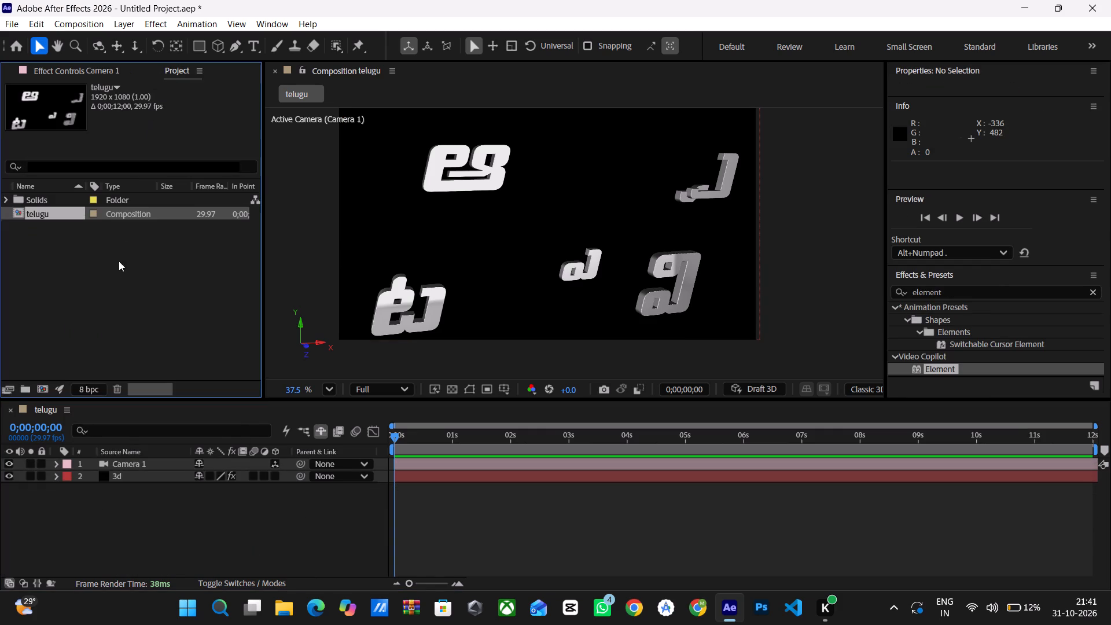
right_click(116, 276)
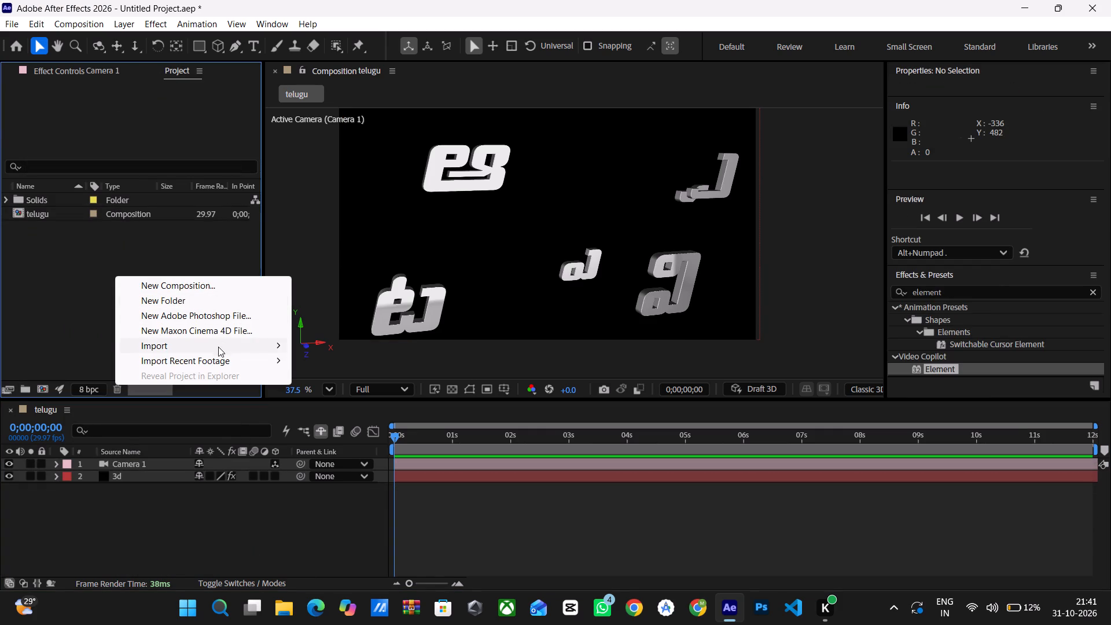
left_click(215, 346)
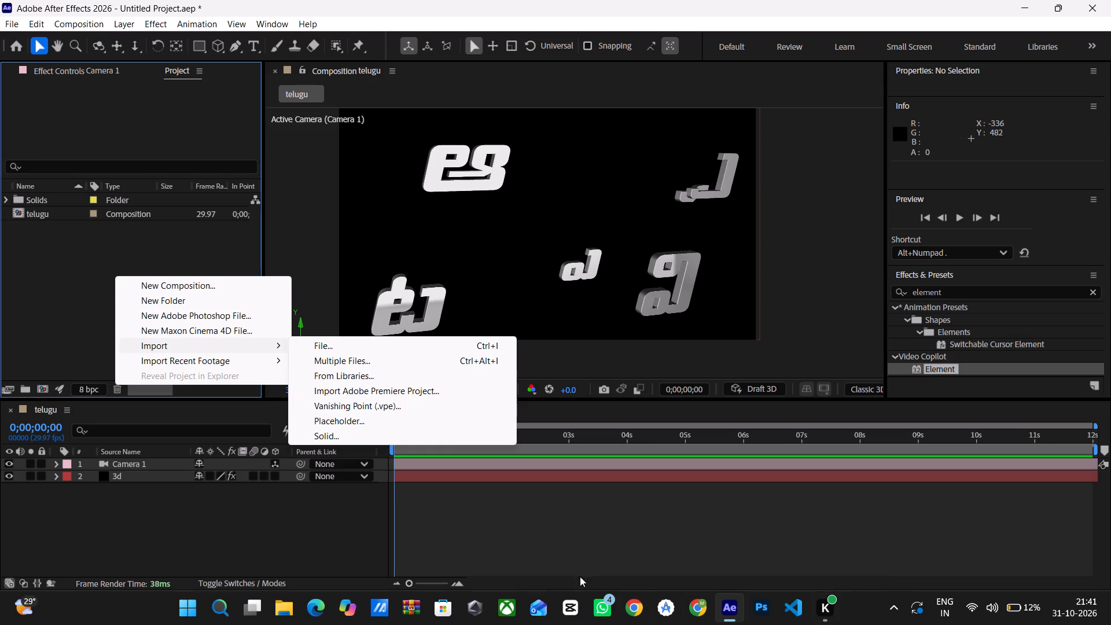
left_click(376, 348)
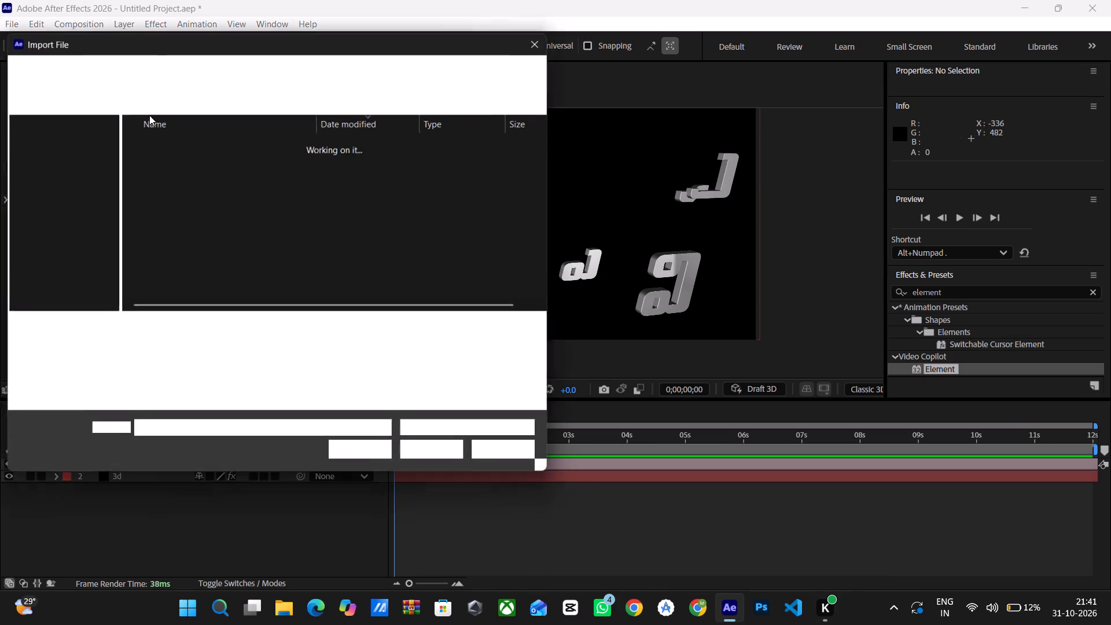
scroll(176, 220, "down", 1)
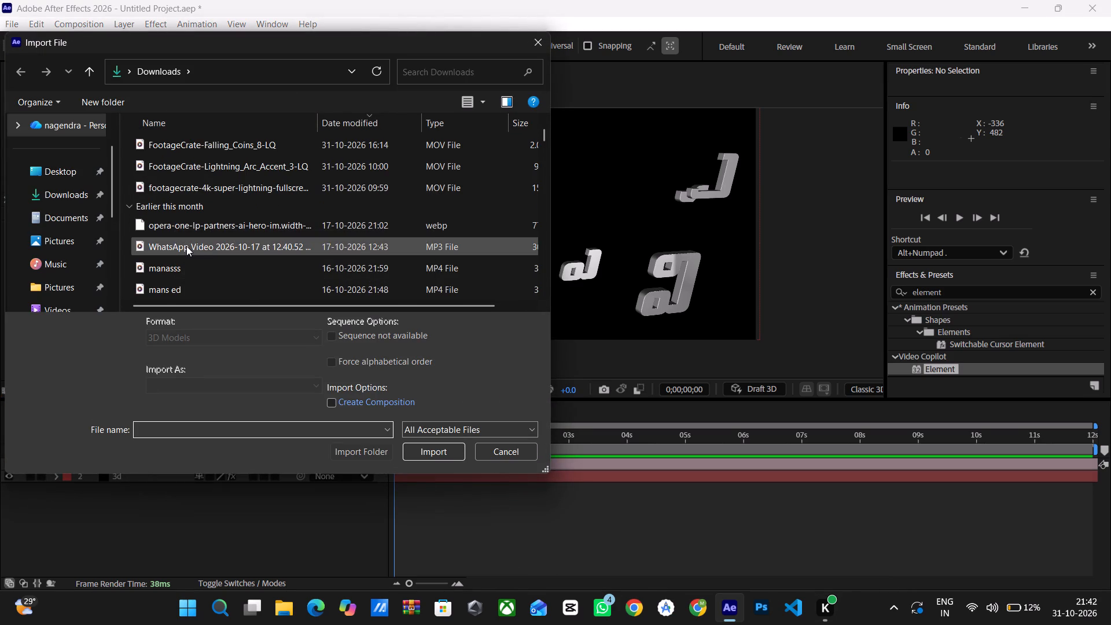
scroll(186, 246, "down", 1)
scroll(183, 242, "up", 2)
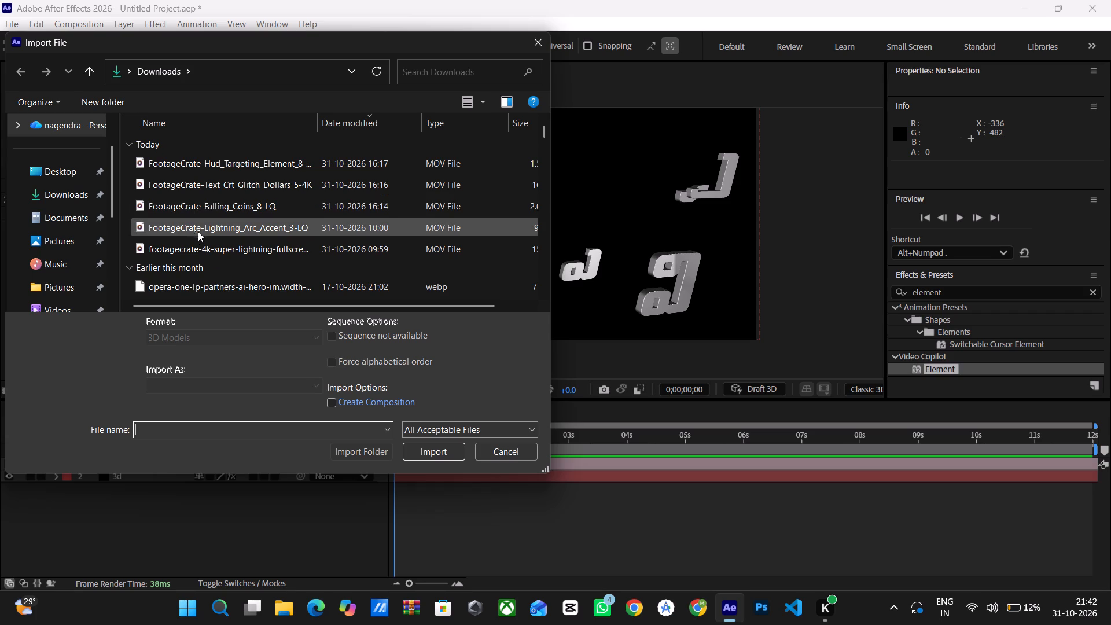
left_click(198, 251)
left_click(423, 455)
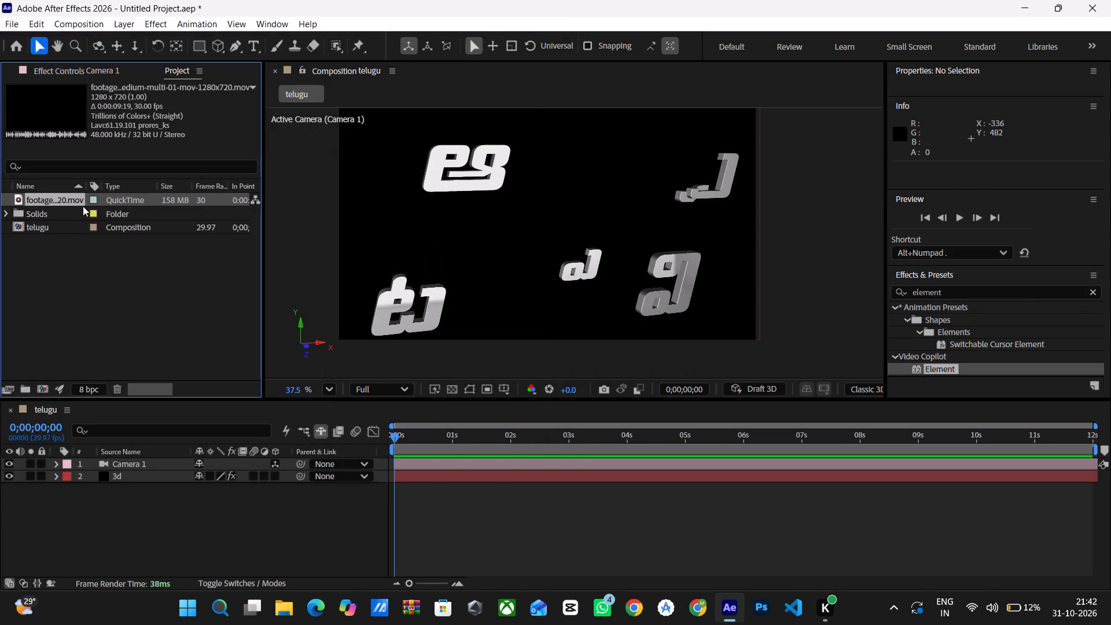
Add the imported lightning clip to the telugu composition beneath the 3d layer, starting at 0;00;00;00.
left_click_drag(64, 195, 106, 497)
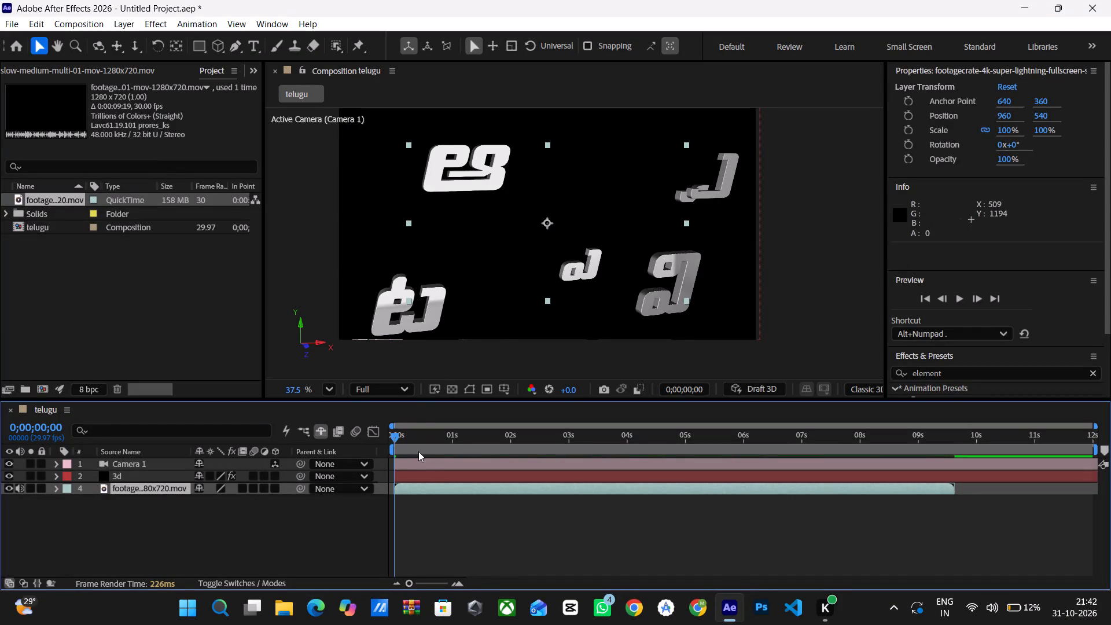
Scale the lightning clip to about 152.5% by 151.1% at 0;00;01;09 so it fills the composition frame.
key("space")
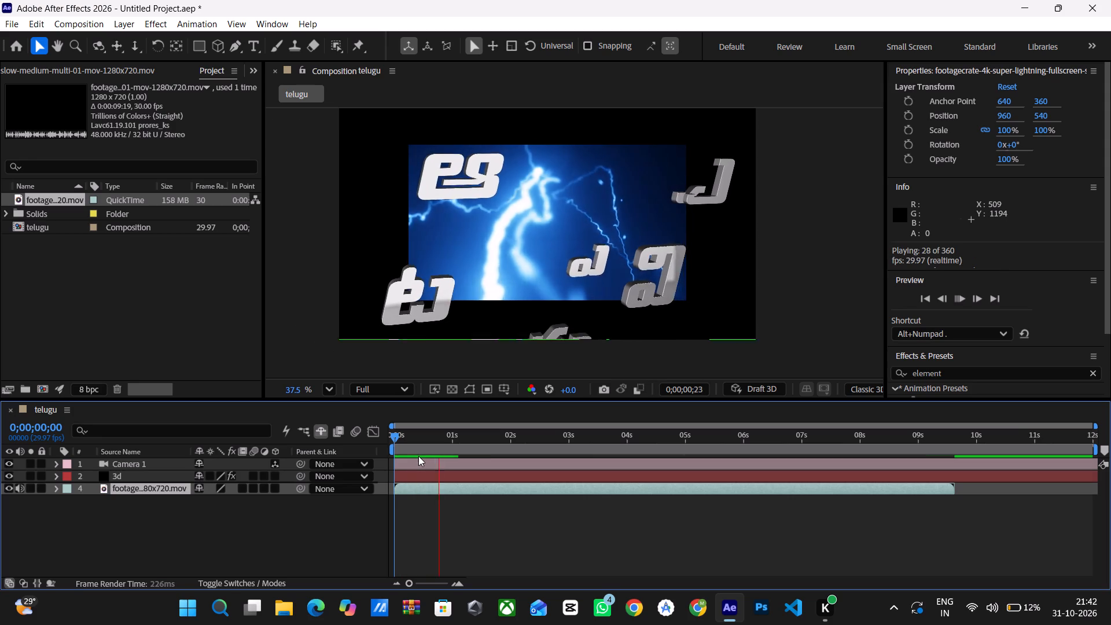
key("space")
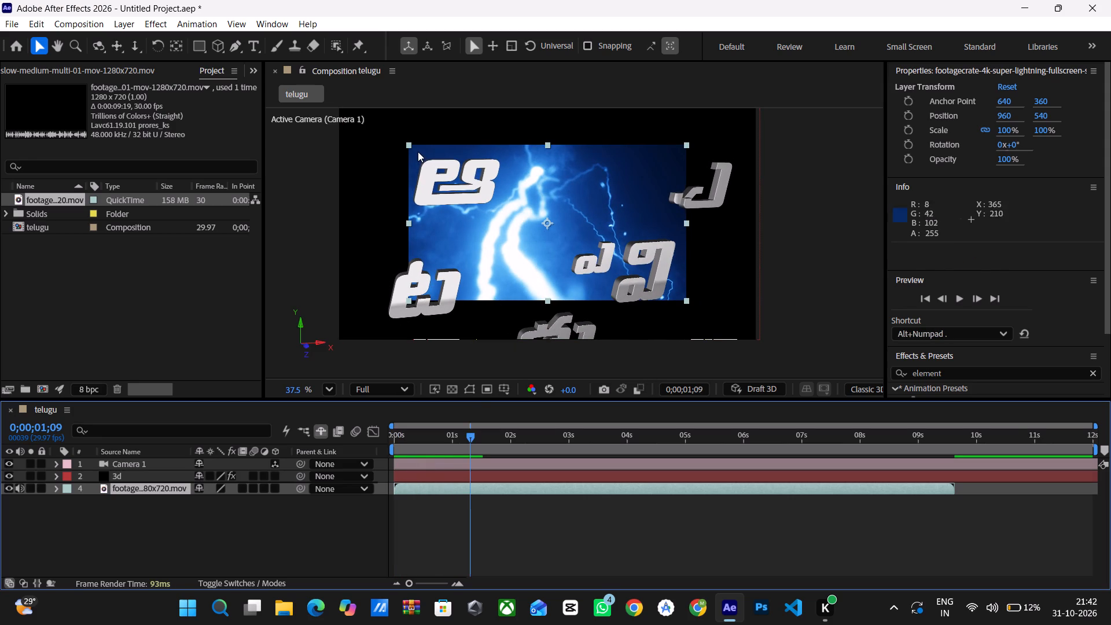
left_click_drag(409, 145, 336, 122)
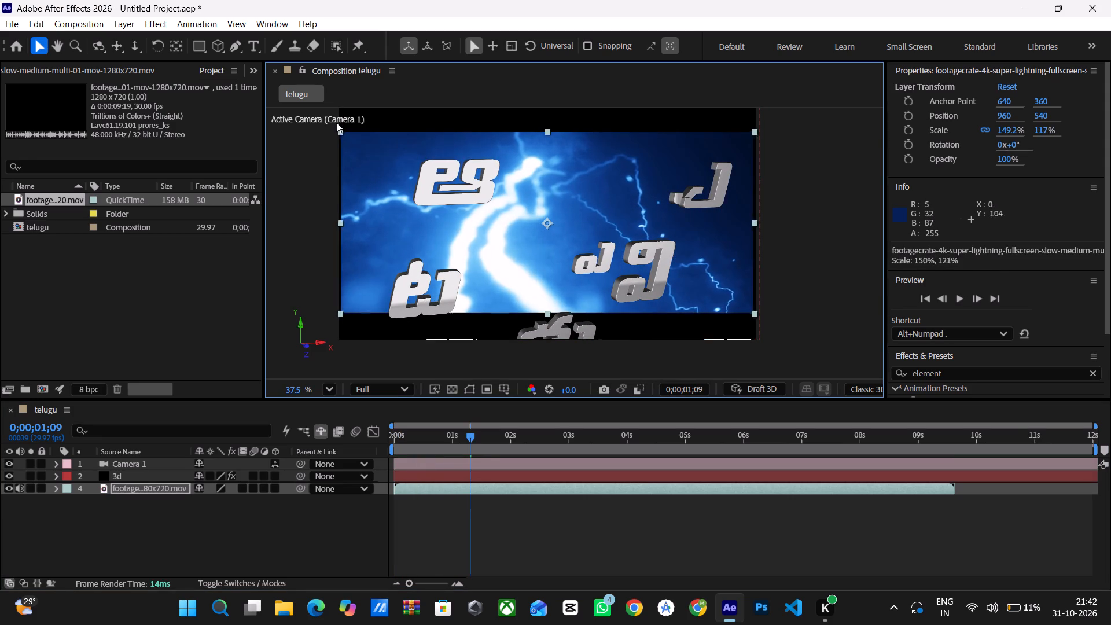
left_click_drag(336, 122, 336, 105)
left_click(305, 557)
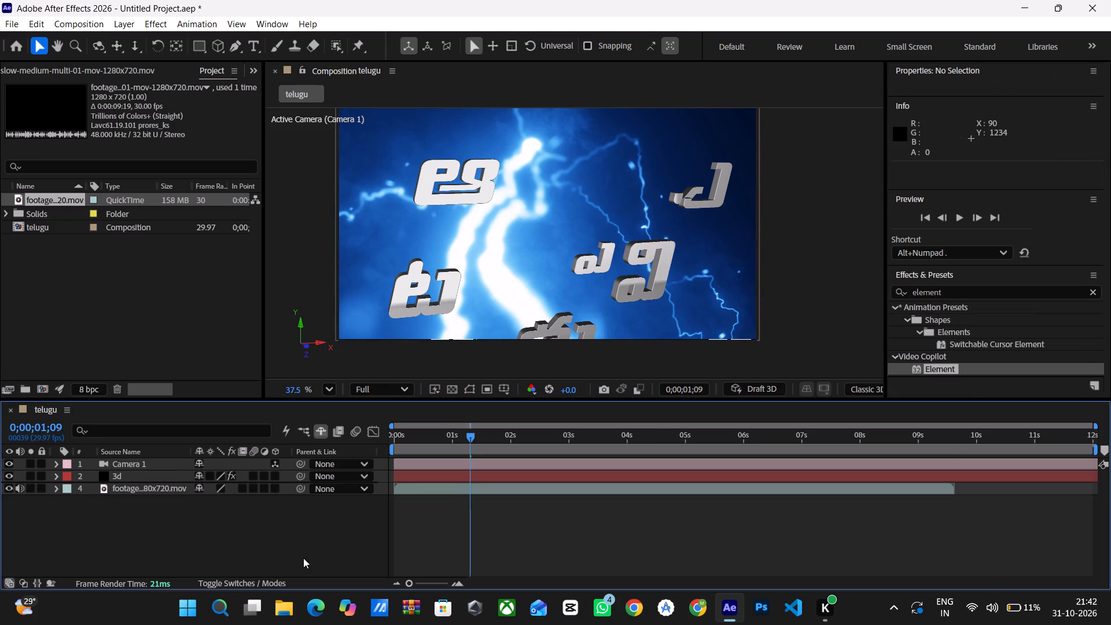
left_click(337, 554)
Play the composition from the first frame to review the letters over the lightning background.
left_click_drag(468, 433, 351, 453)
key("space")
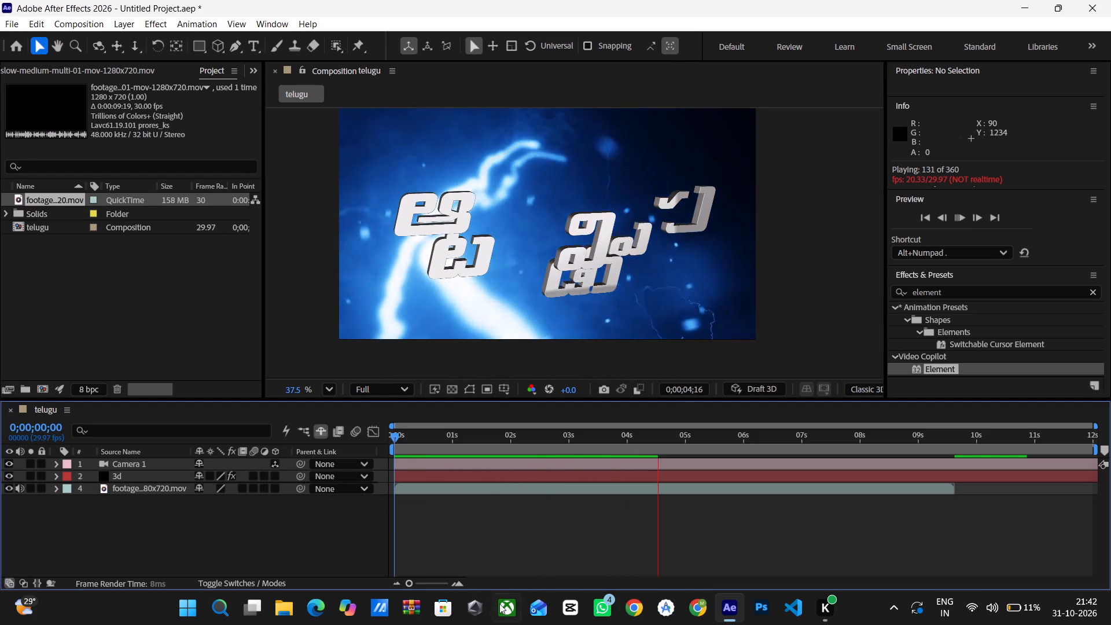
Find the Brightness & Contrast effect by searching for "brigh" and apply it to the lightning footage layer.
left_click(151, 487)
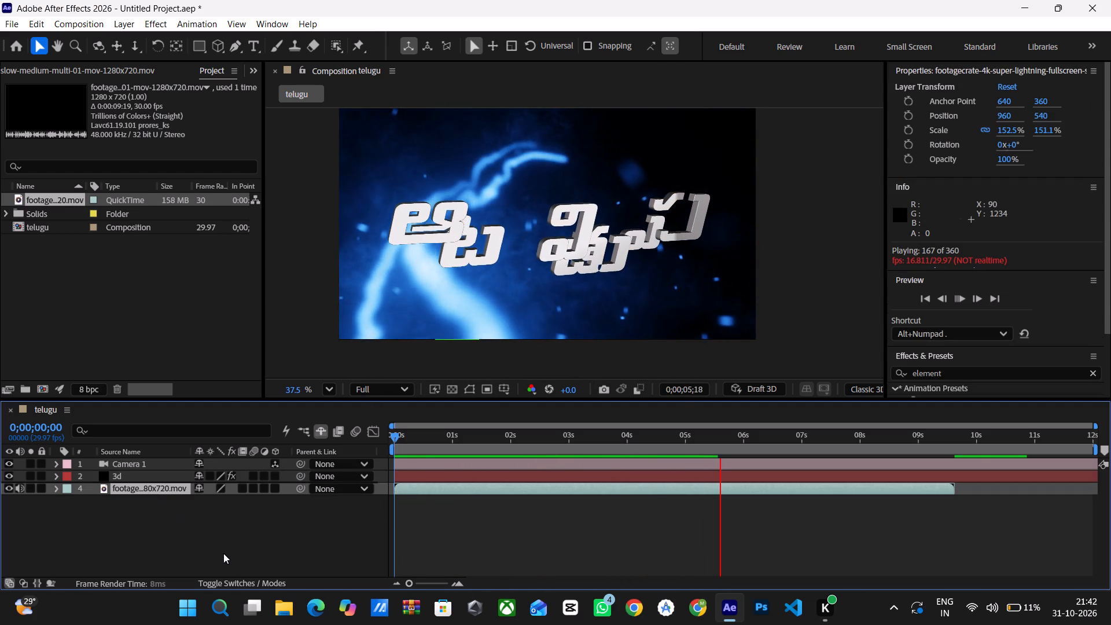
key("space")
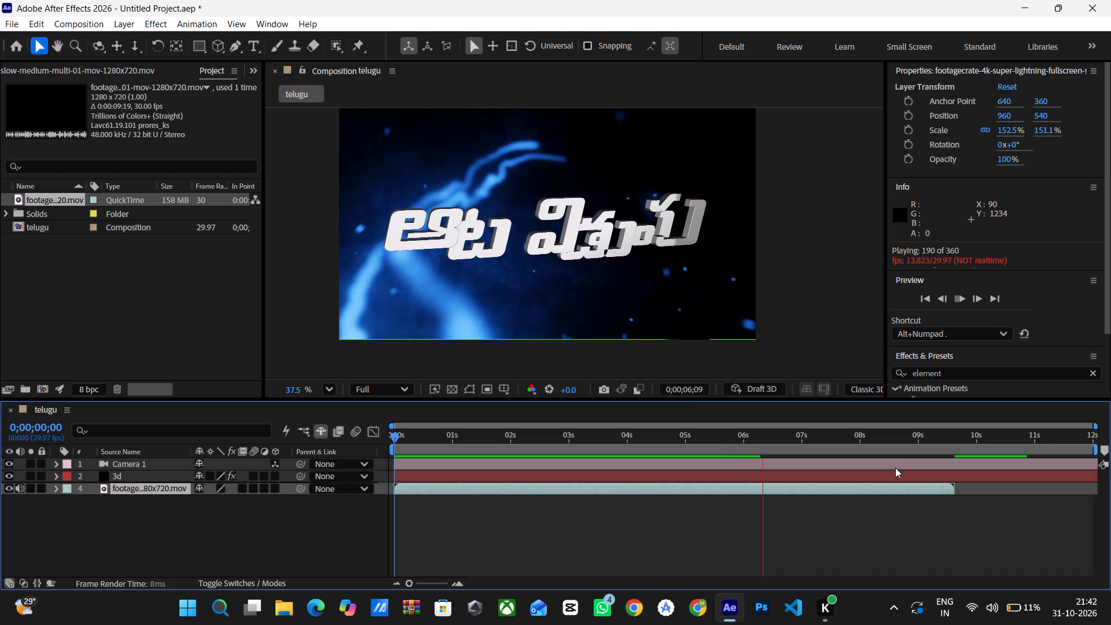
double_click(947, 378)
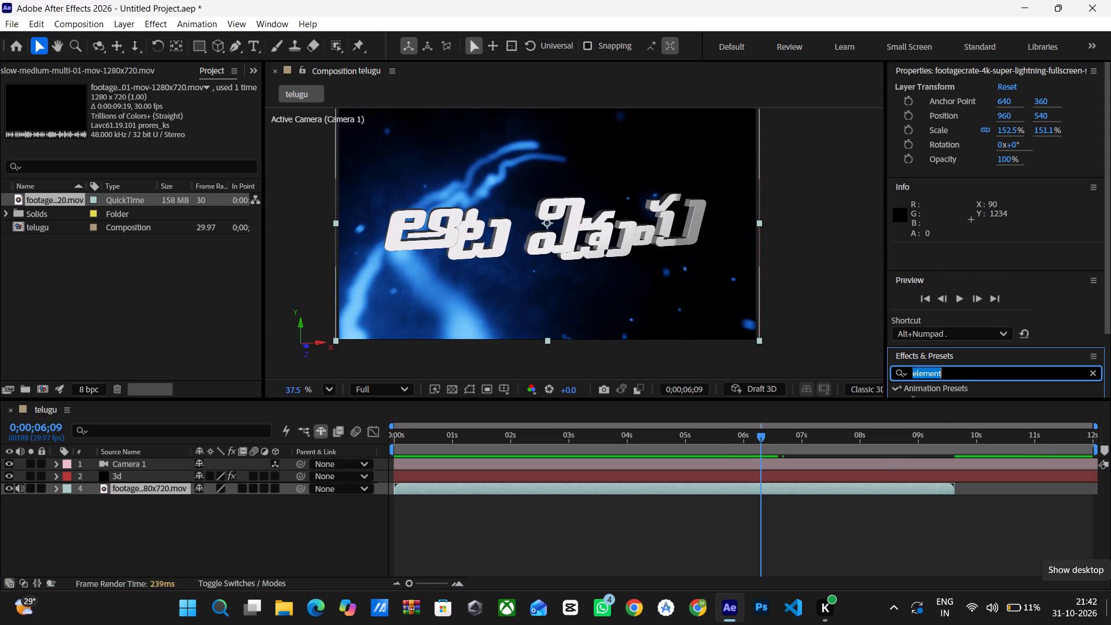
key("BackSpace")
key("b")
type("righ")
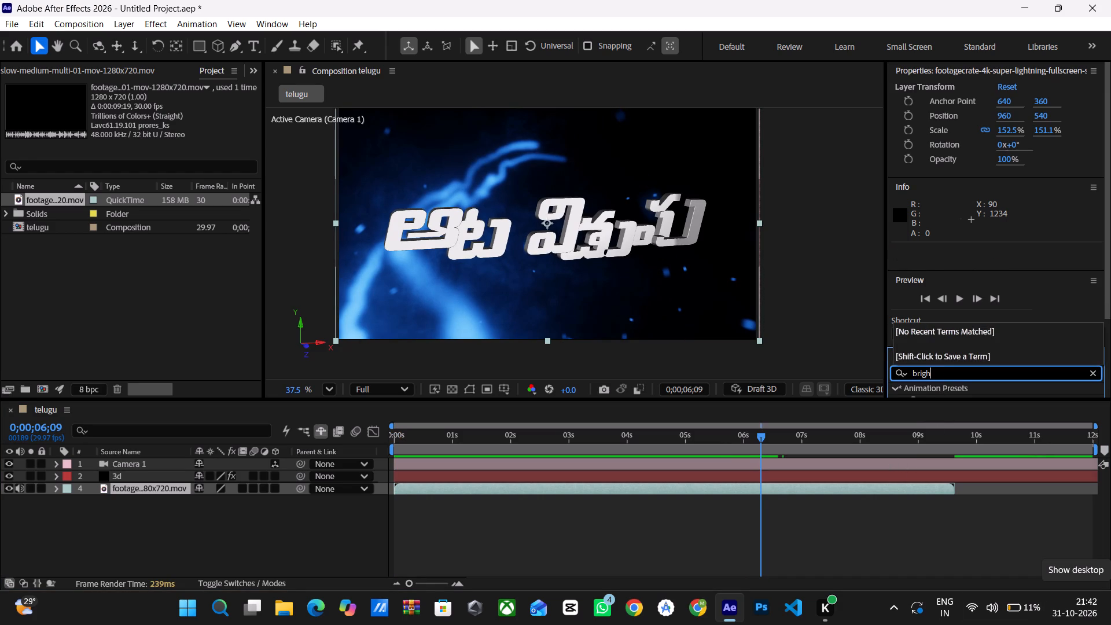
scroll(995, 201, "down", 6)
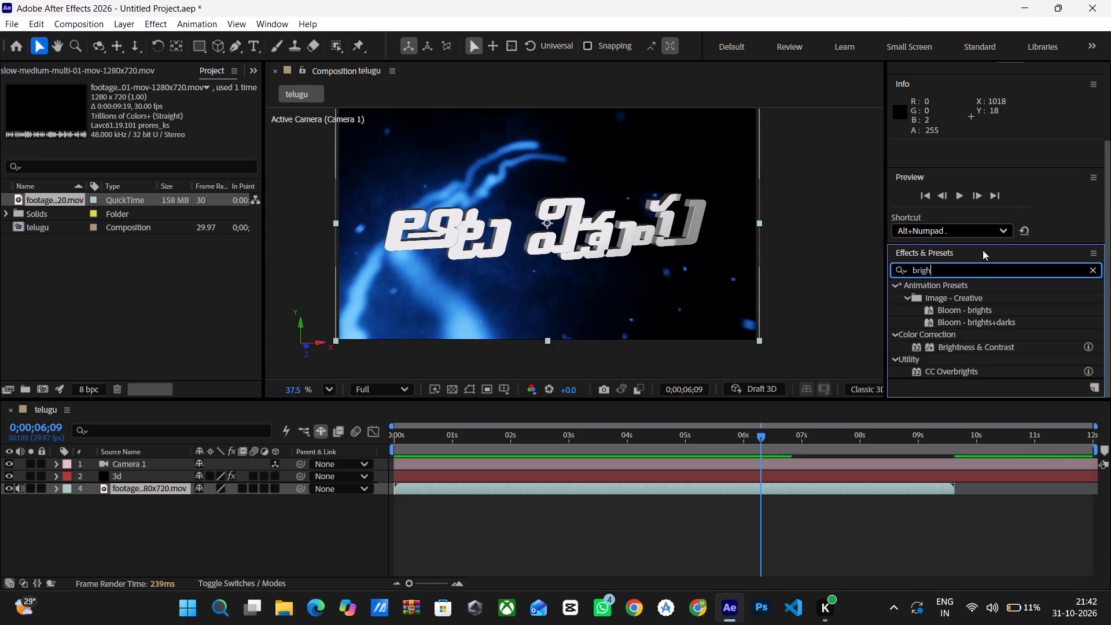
left_click_drag(961, 345, 961, 345)
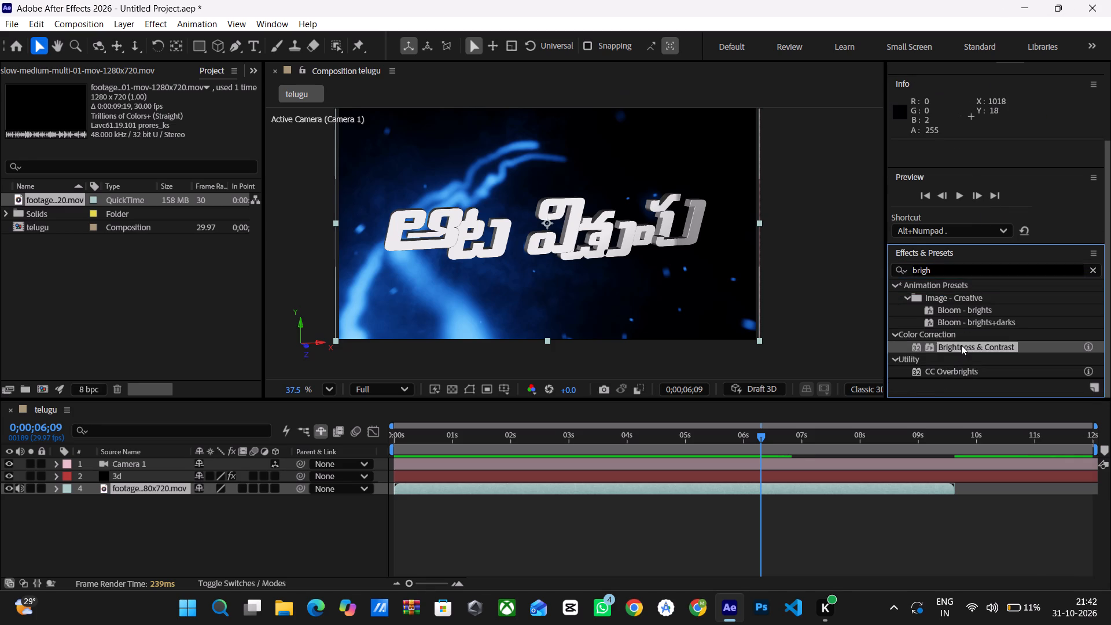
left_click_drag(961, 345, 127, 488)
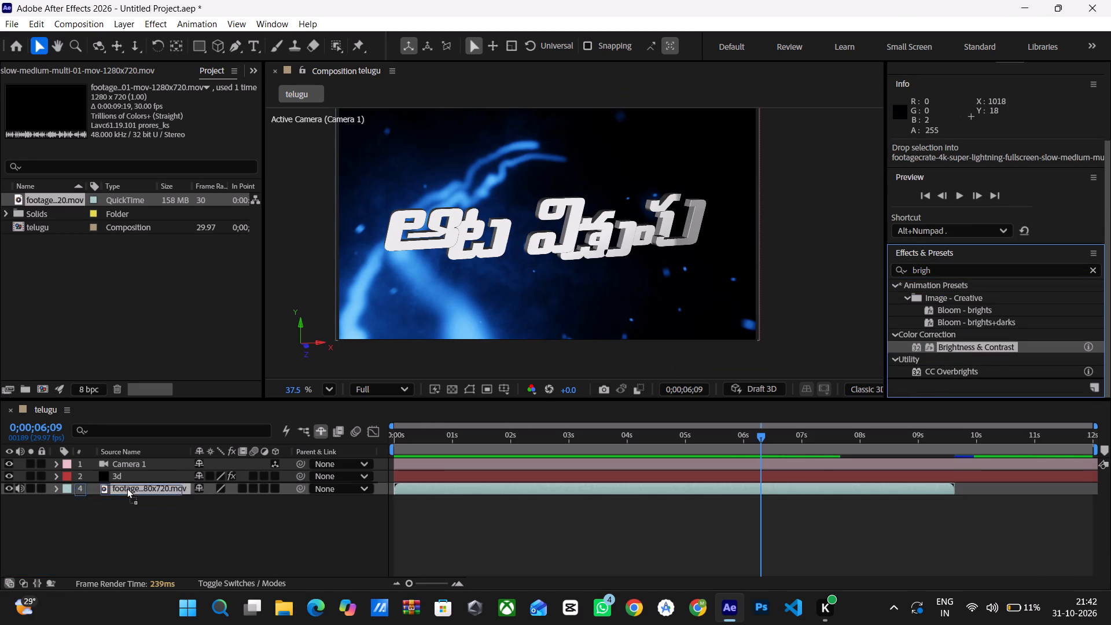
left_click_drag(127, 488, 128, 488)
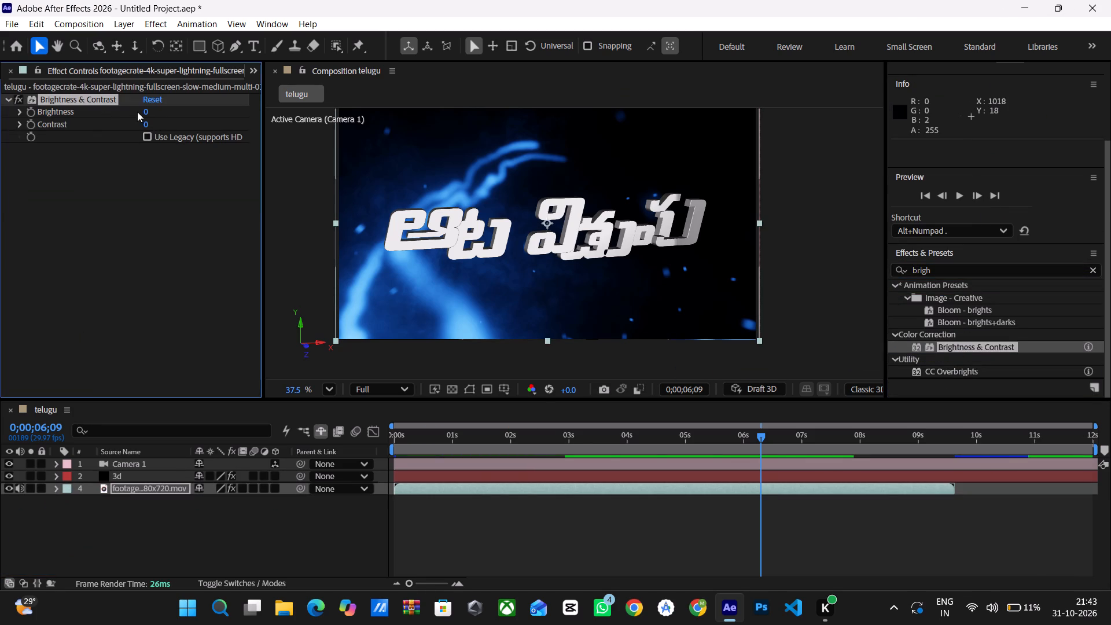
Set the lightning footage's Brightness to -150 in the Brightness & Contrast effect.
left_click_drag(146, 111, 0, 143)
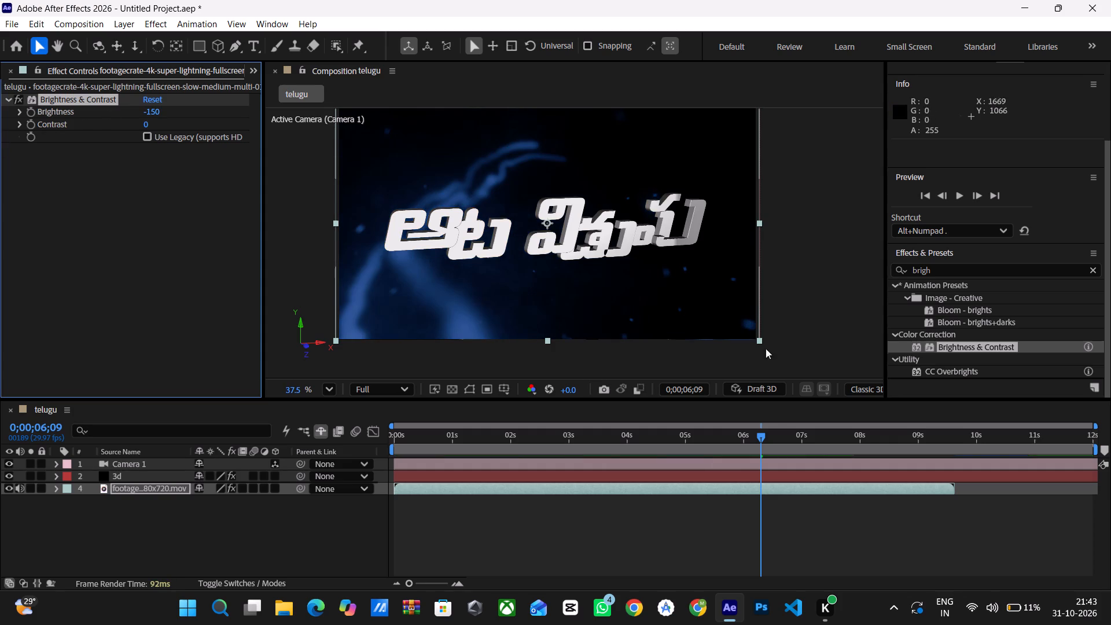
Play the composition from 0;00;00;00 to review the letter animation over the darkened lightning background.
left_click_drag(757, 436, 268, 449)
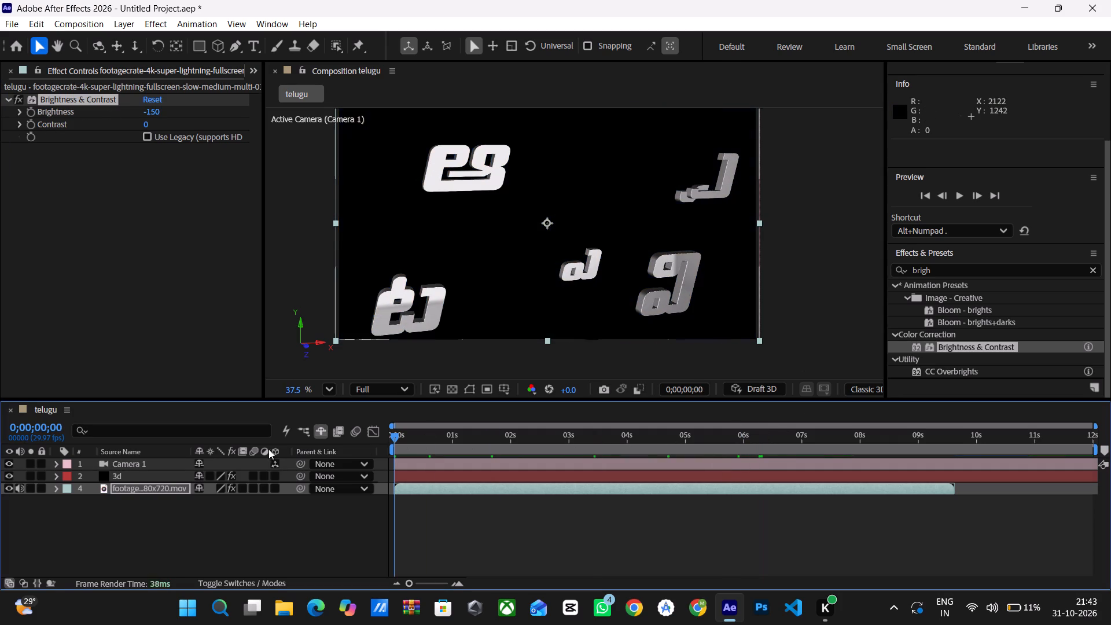
left_click_drag(268, 449, 258, 451)
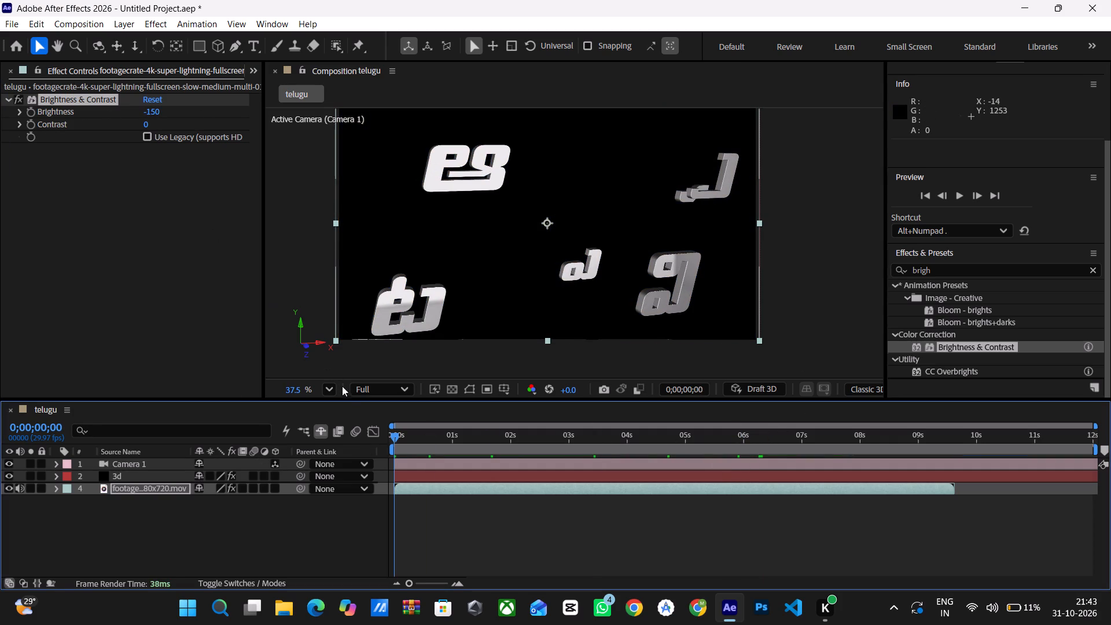
key("space")
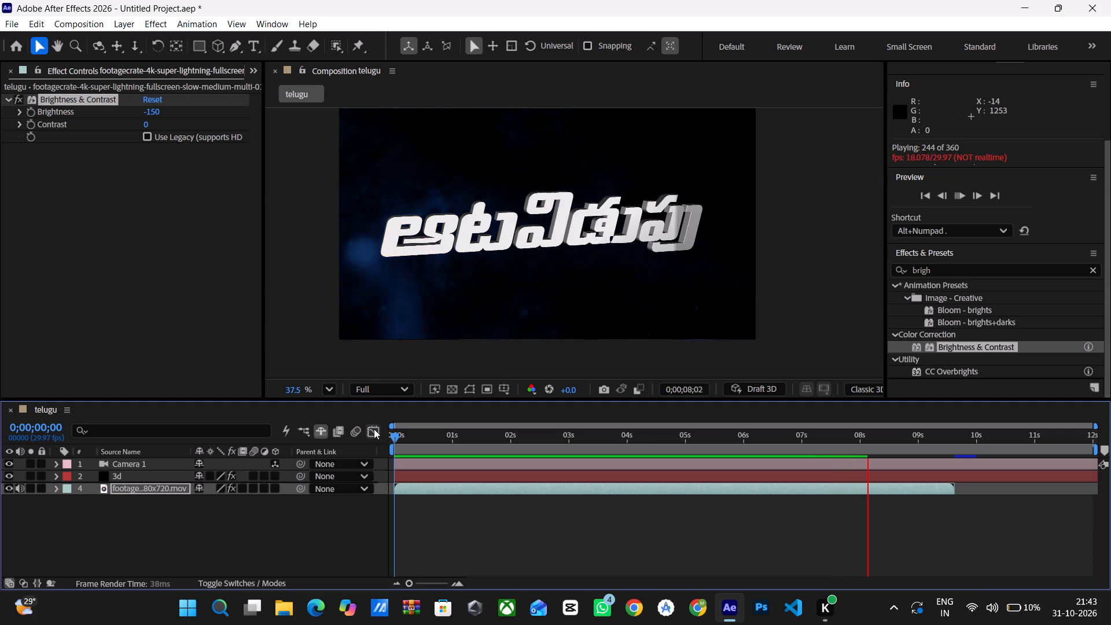
Play the rest of the composition from 0;00;08;03 to preview the assembled word over the end of the lightning footage.
key("space")
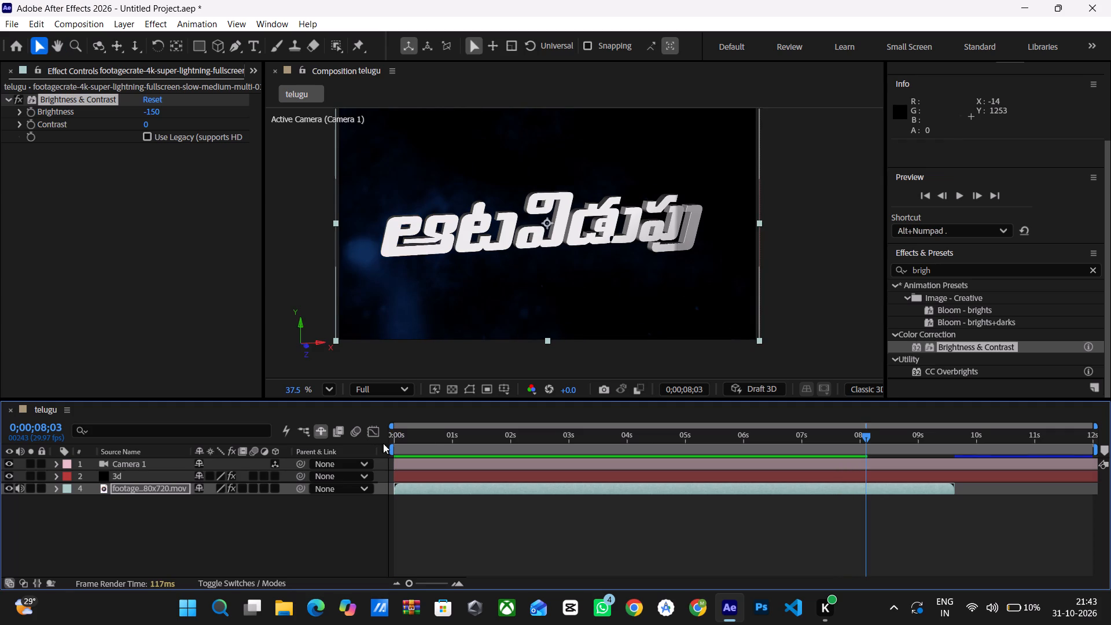
key("space")
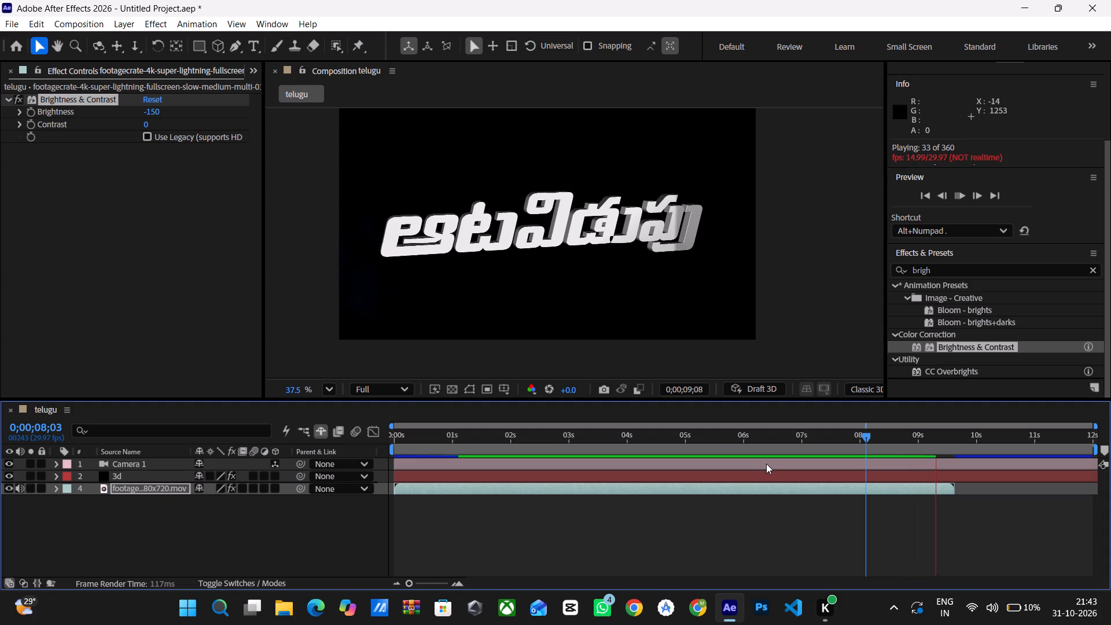
key("space")
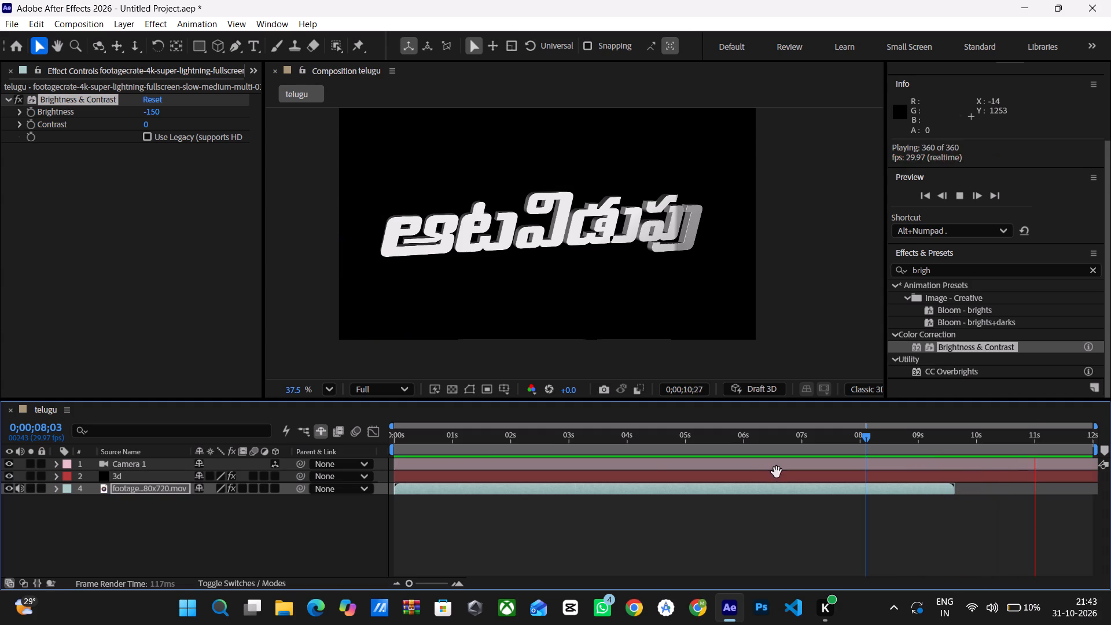
key("space")
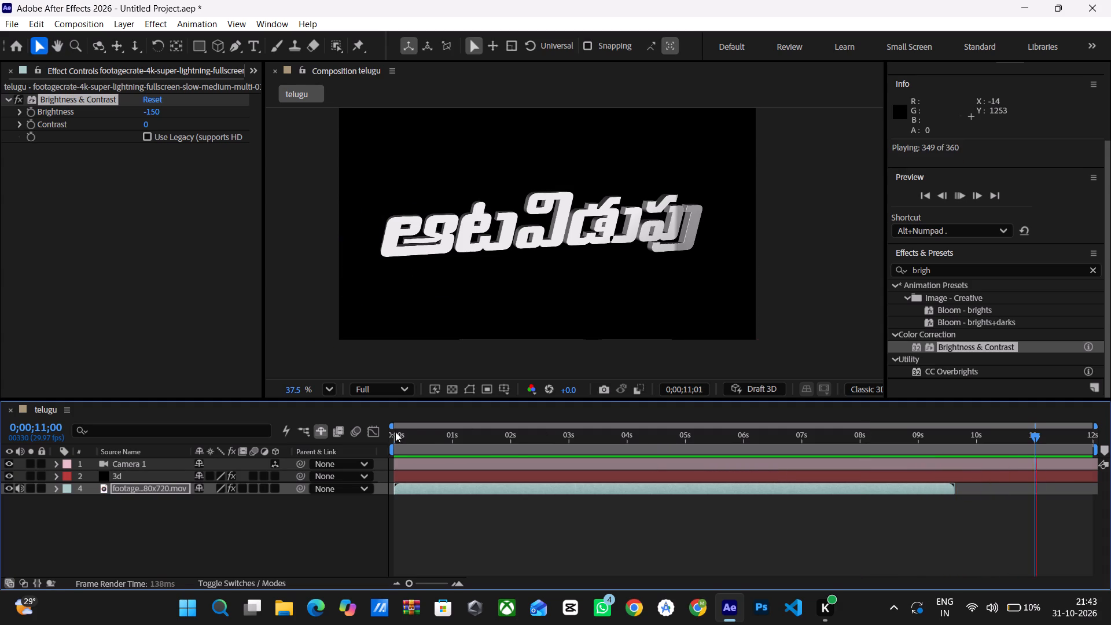
Replay the composition from 0;00;00;00 to review the letters over the darkened lightning, and return the playhead to the first frame.
left_click_drag(440, 519, 405, 517)
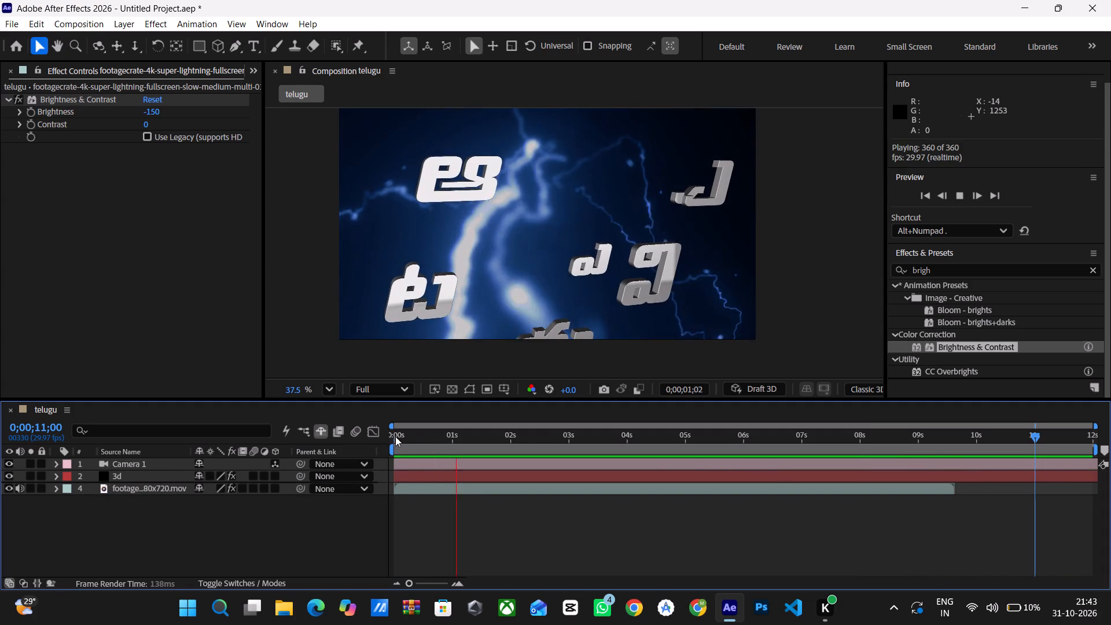
left_click(396, 435)
left_click_drag(396, 432, 366, 437)
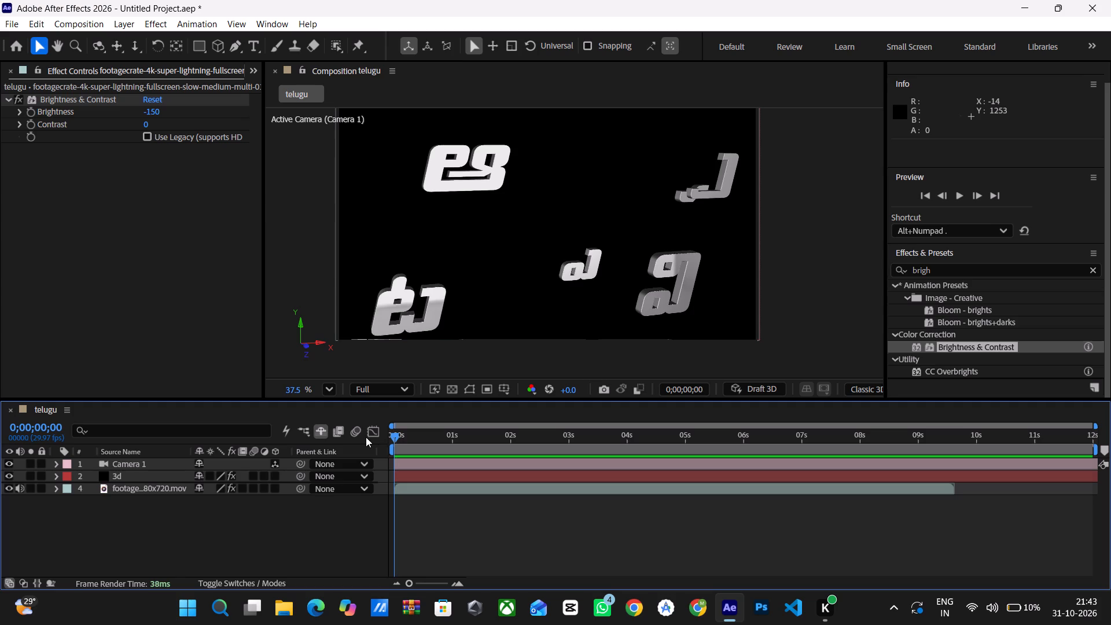
left_click_drag(366, 437, 365, 437)
key("space")
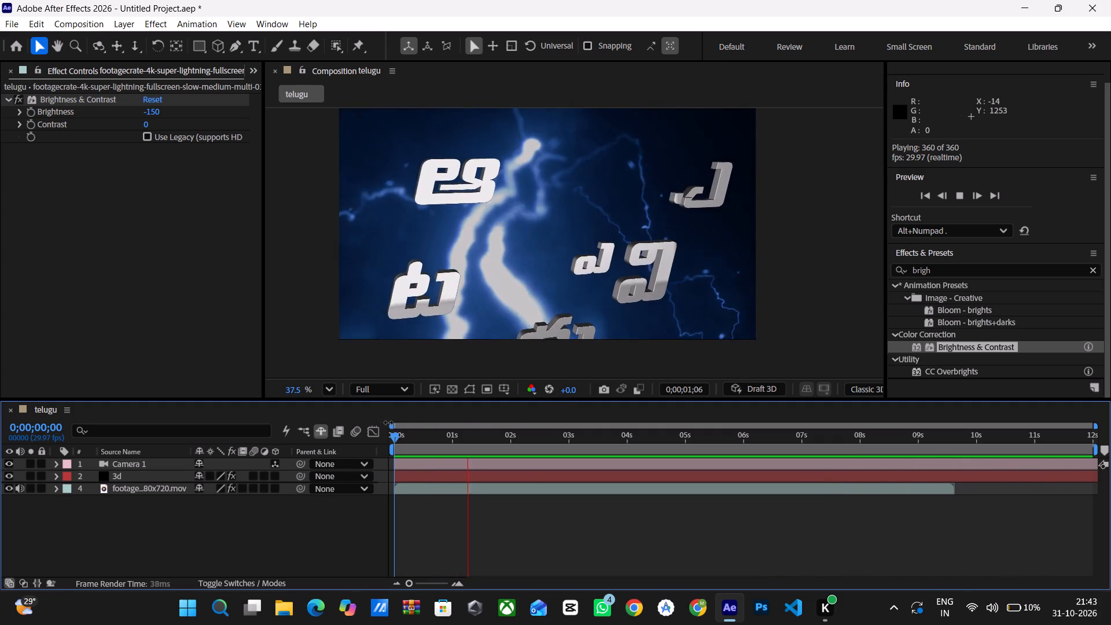
left_click(339, 534)
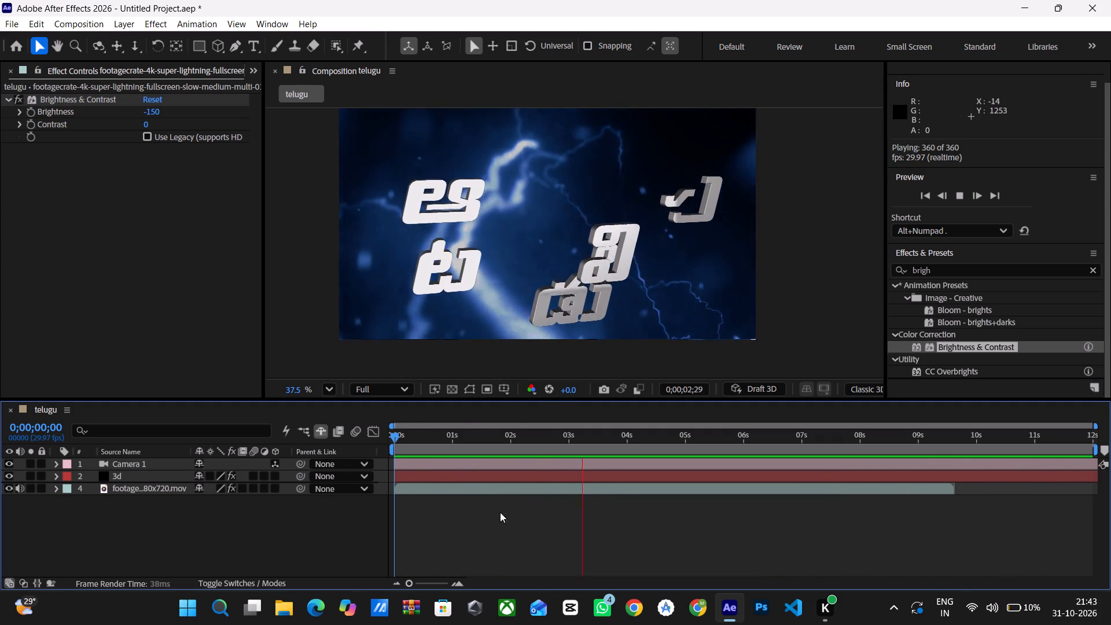
left_click_drag(392, 439, 406, 446)
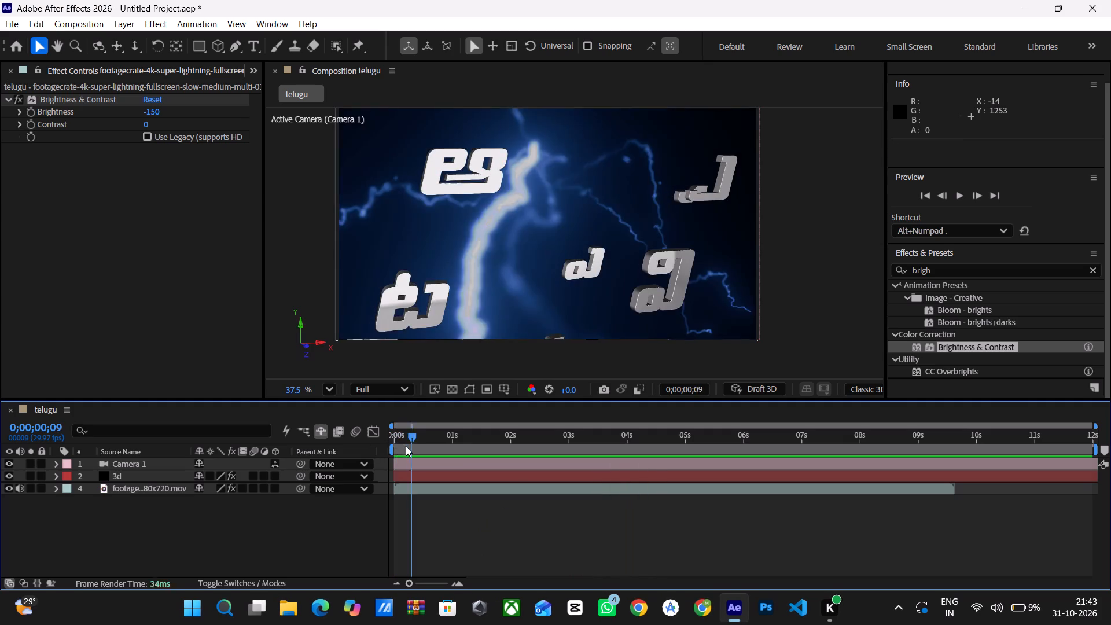
left_click_drag(406, 446, 359, 453)
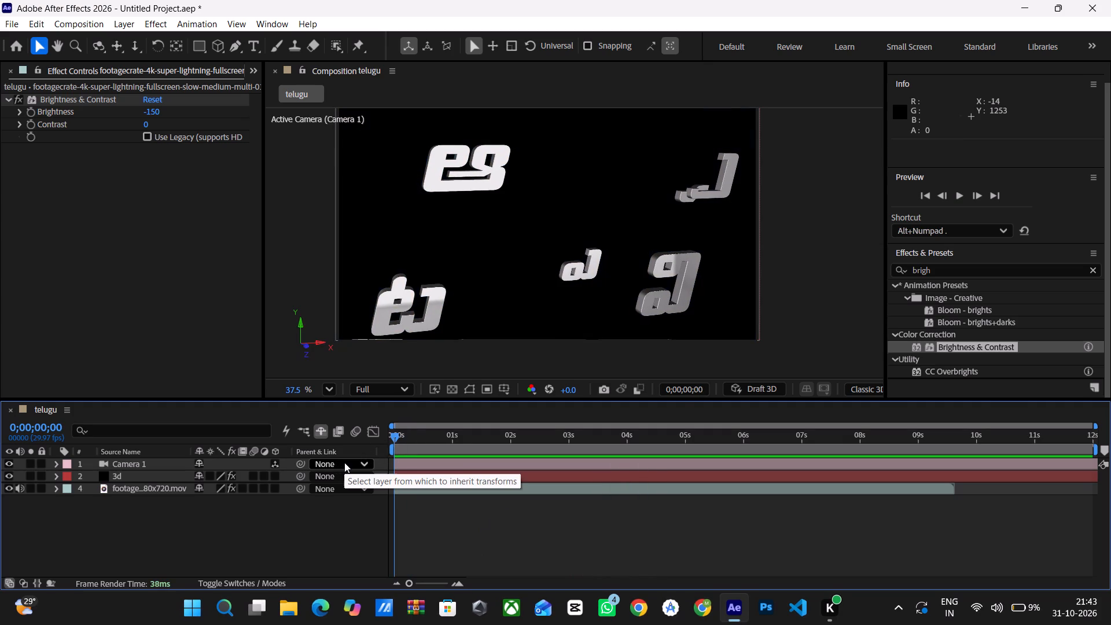
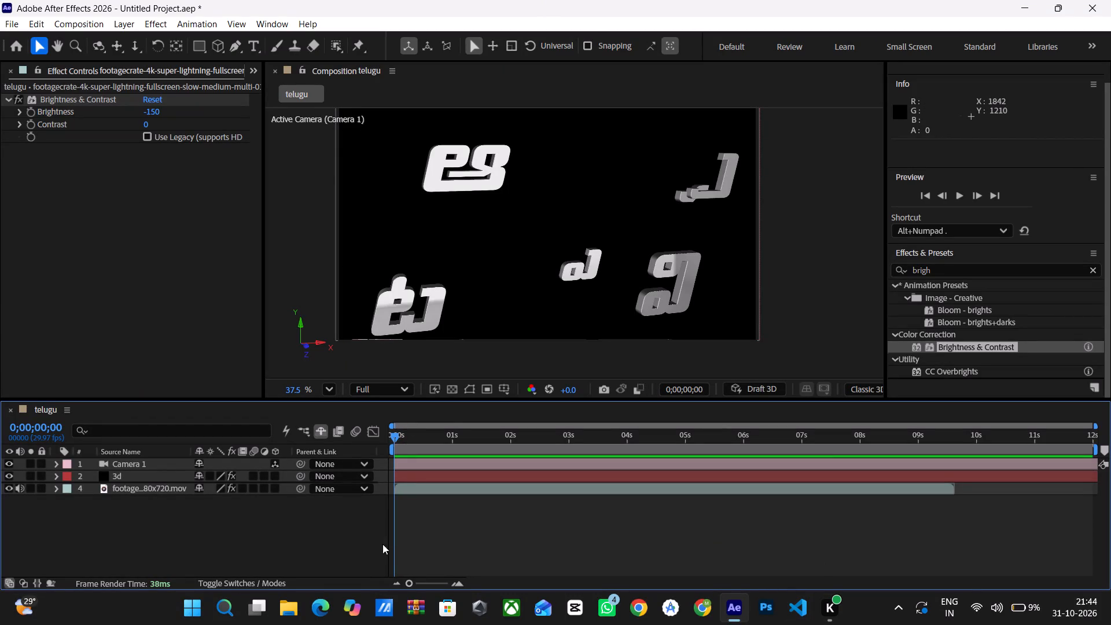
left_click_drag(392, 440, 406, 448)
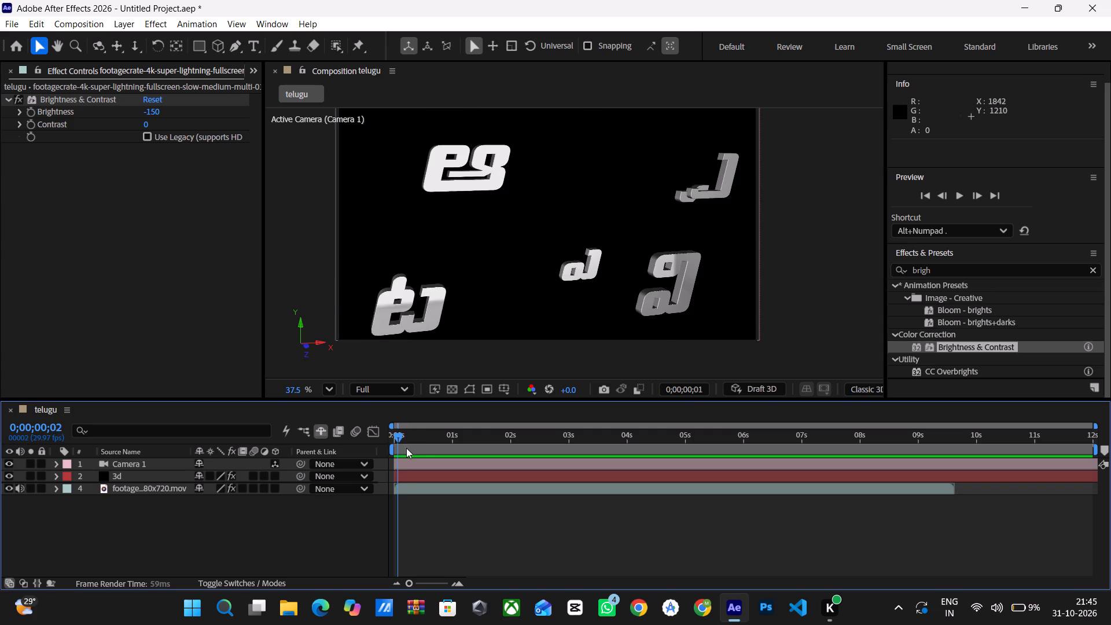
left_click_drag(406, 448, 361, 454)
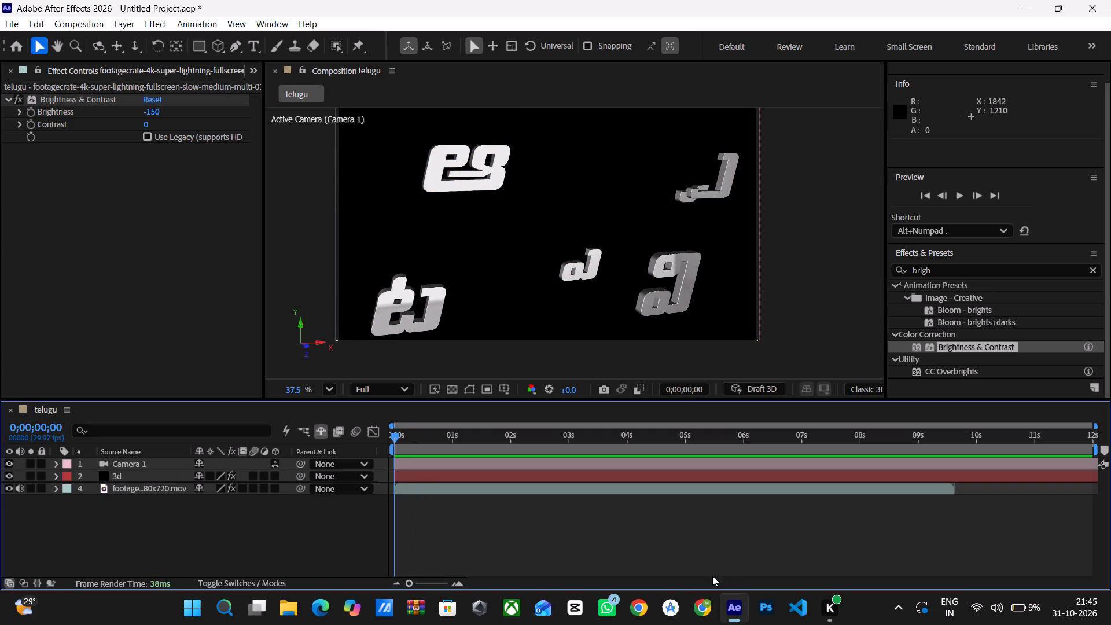